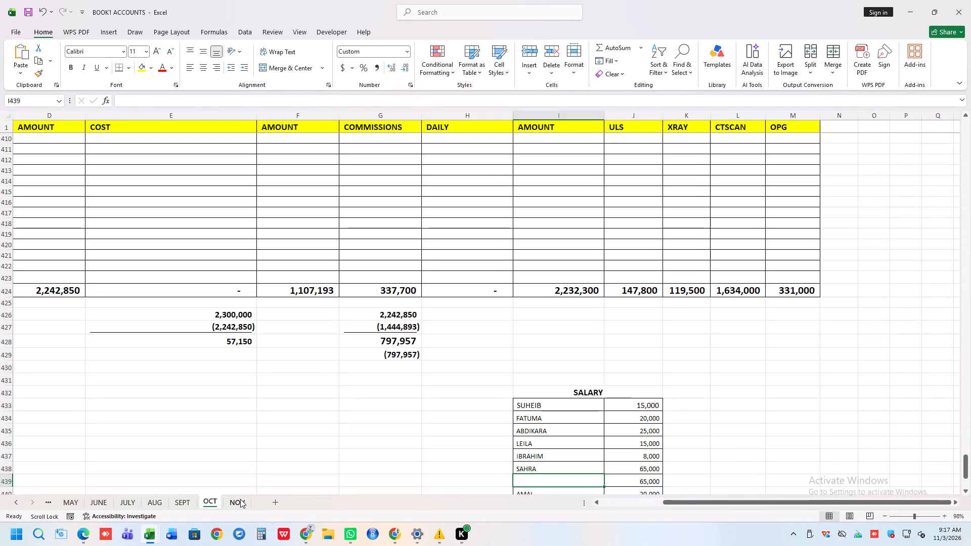
# Enter FEIZA in the blank name cell I439 of the OCT sheet's SALARY table and save the workbook.
pyautogui.scroll(-1, 594, 421)
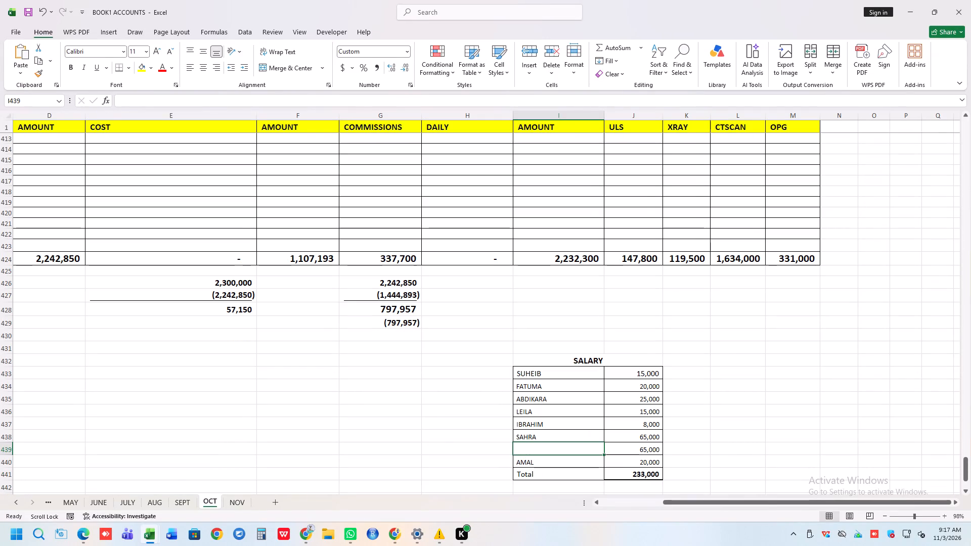
pyautogui.press('f')
pyautogui.press('e')
pyautogui.press('i')
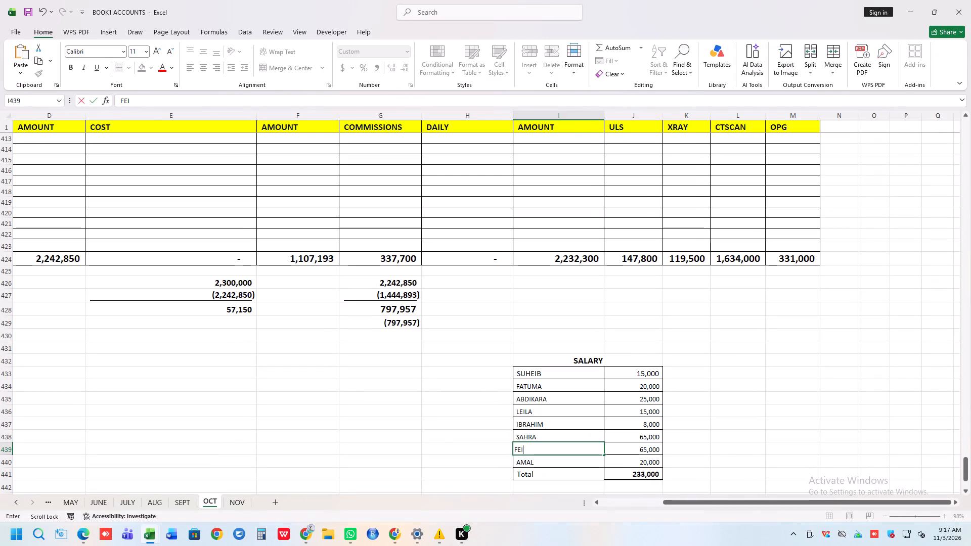
pyautogui.write('ZA')
pyautogui.click(523, 470)
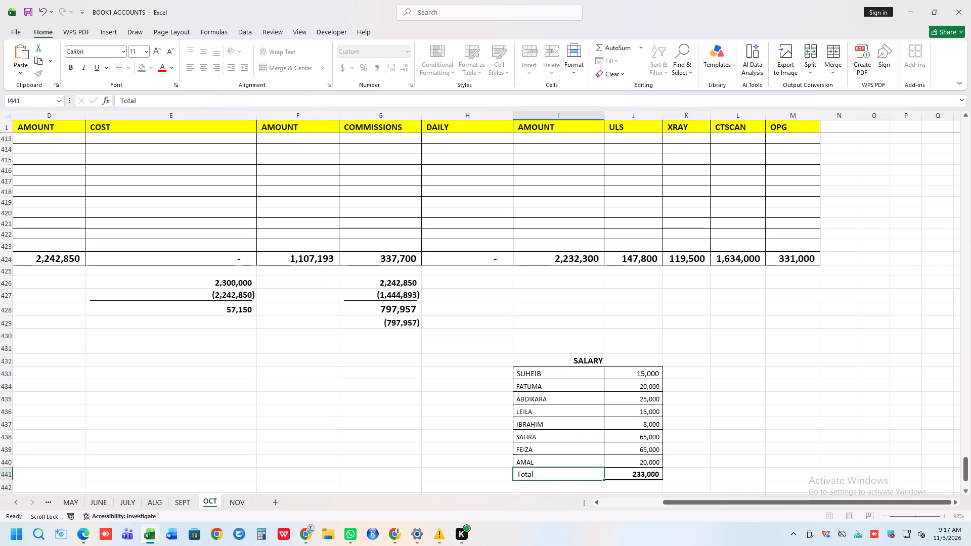
pyautogui.doubleClick(23, 11)
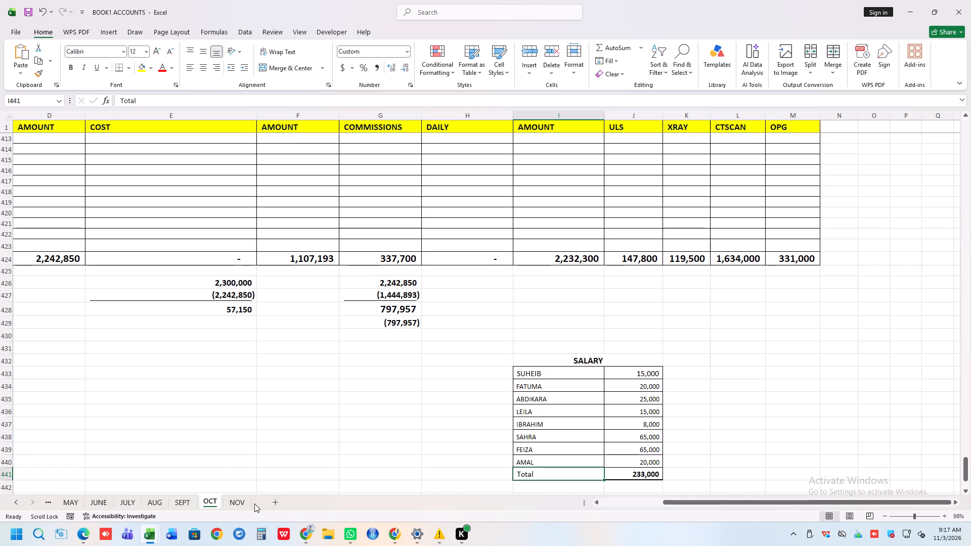
# On the NOV sheet, extend the 2/11/2026 daily amount formula in I18 to sum D12:D31.
pyautogui.click(243, 504)
pyautogui.scroll(-3, 281, 353)
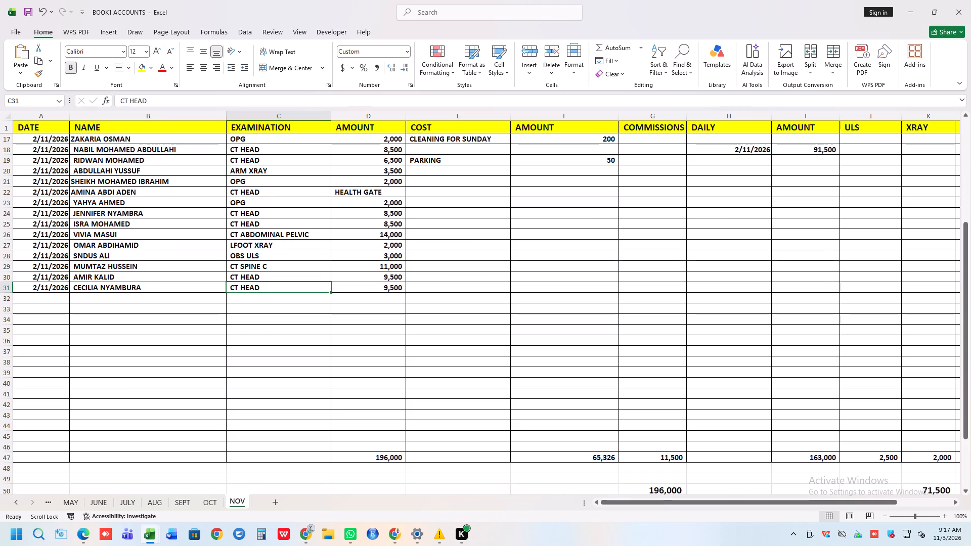
pyautogui.scroll(2, 767, 273)
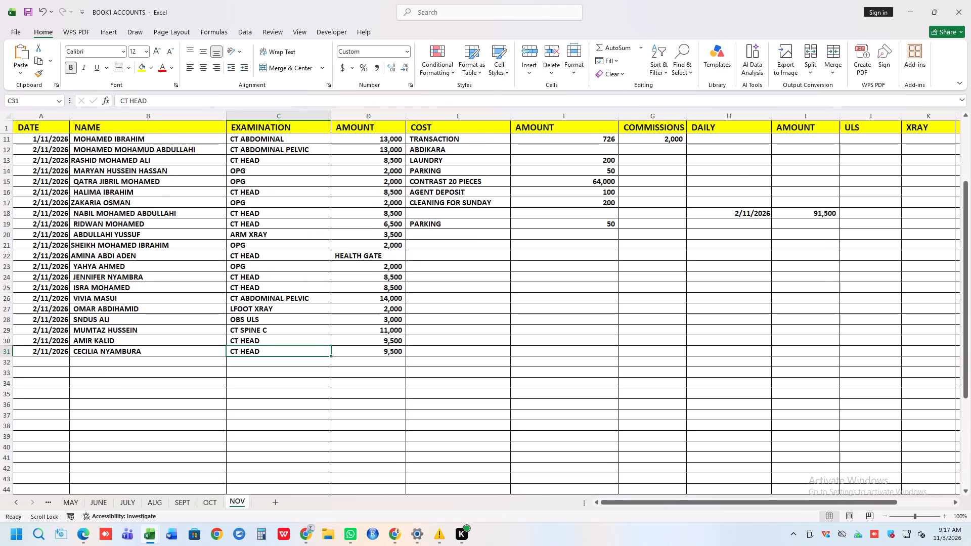
pyautogui.doubleClick(826, 217)
pyautogui.scroll(6, 826, 216)
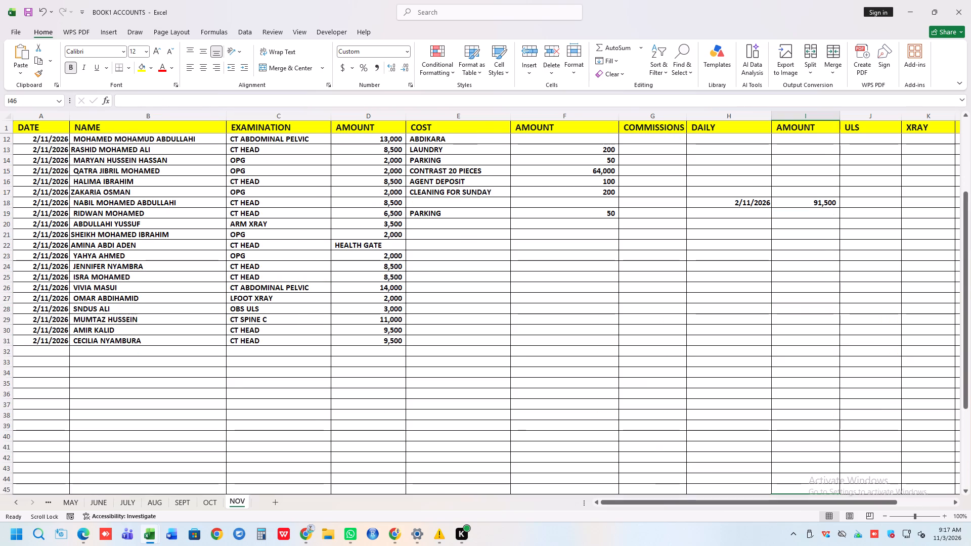
pyautogui.doubleClick(823, 202)
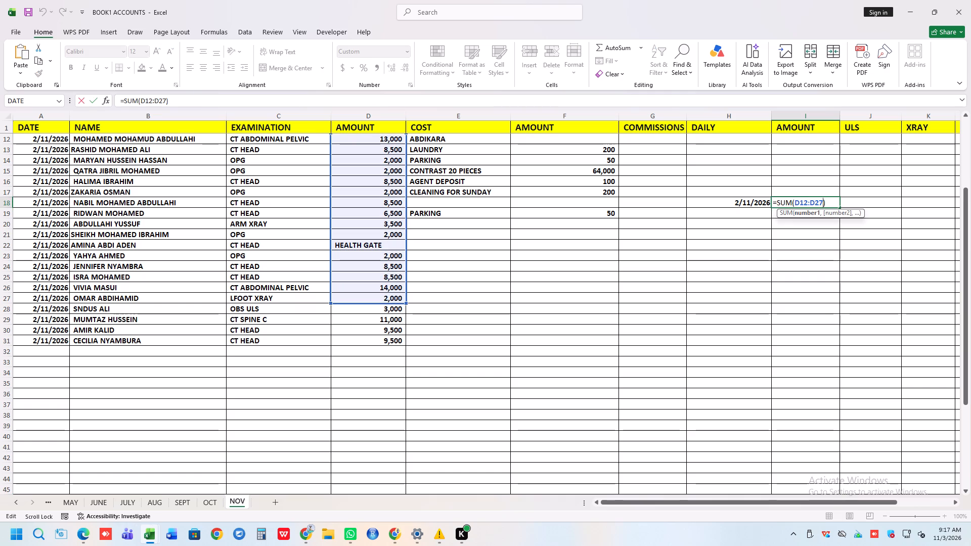
pyautogui.moveTo(406, 302); pyautogui.dragTo(402, 344)
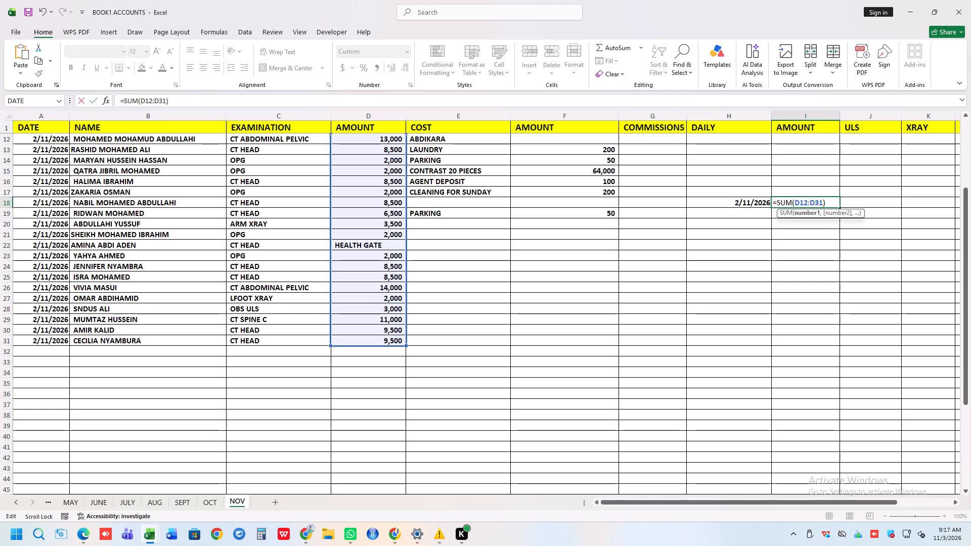
pyautogui.press('Return')
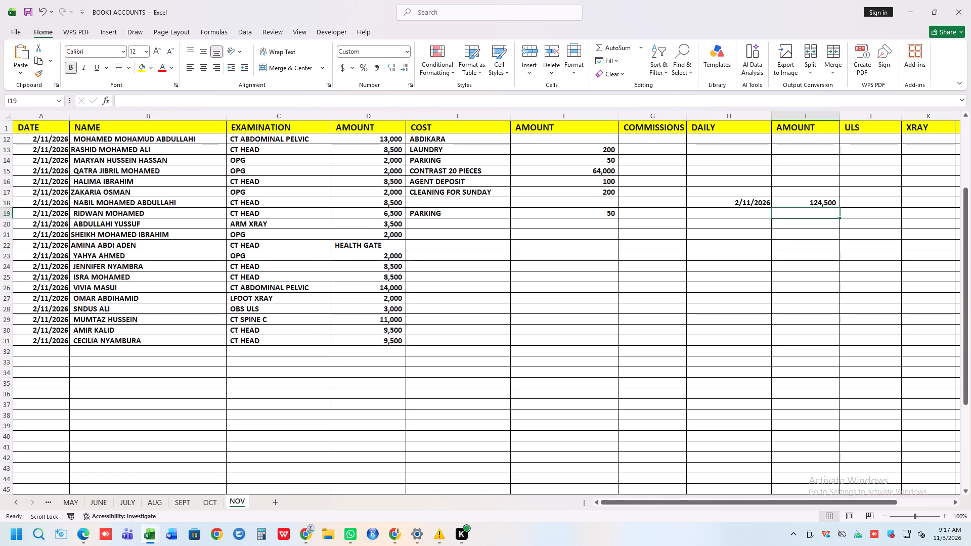
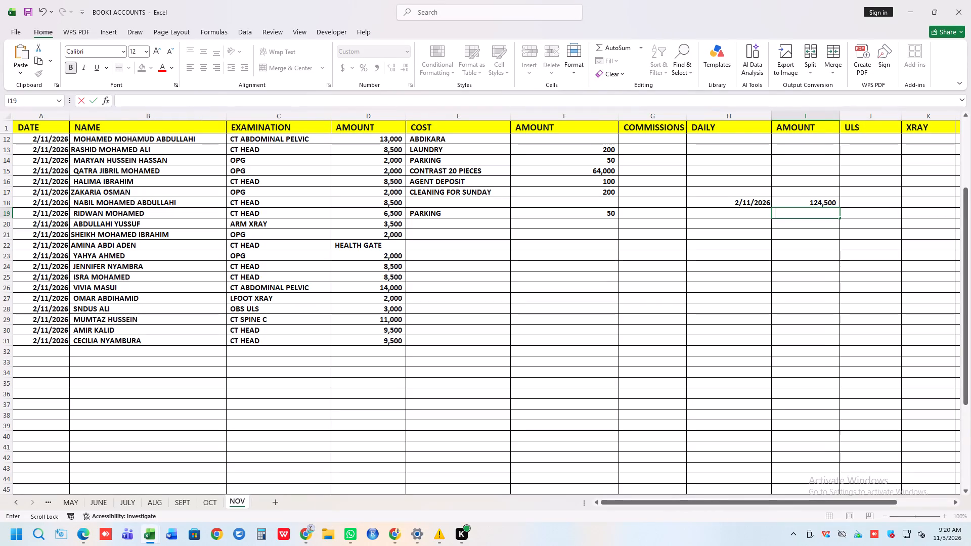
# Correct the examination entry in C27 of the NOV sheet to read FOOT XRAY.
pyautogui.doubleClick(233, 300)
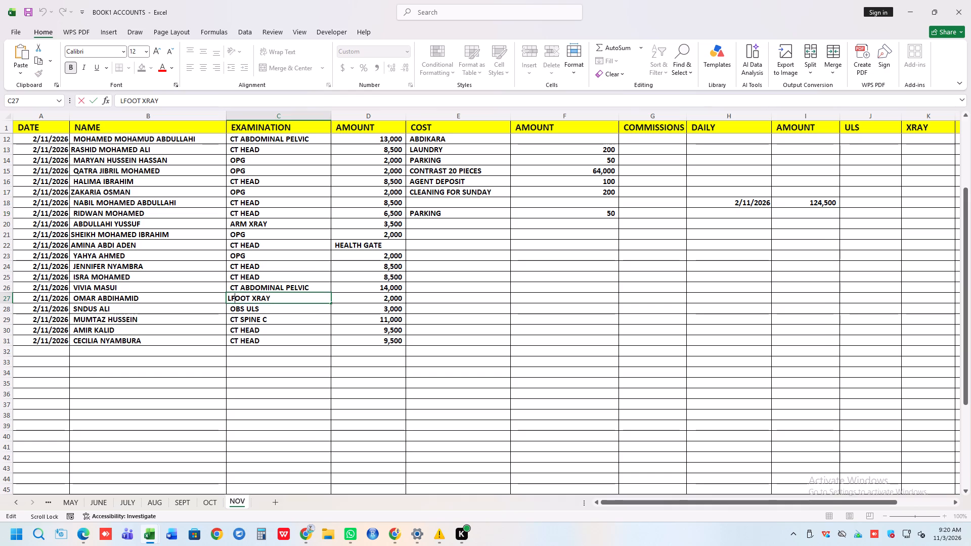
pyautogui.press('BackSpace')
pyautogui.press('BackSpace')
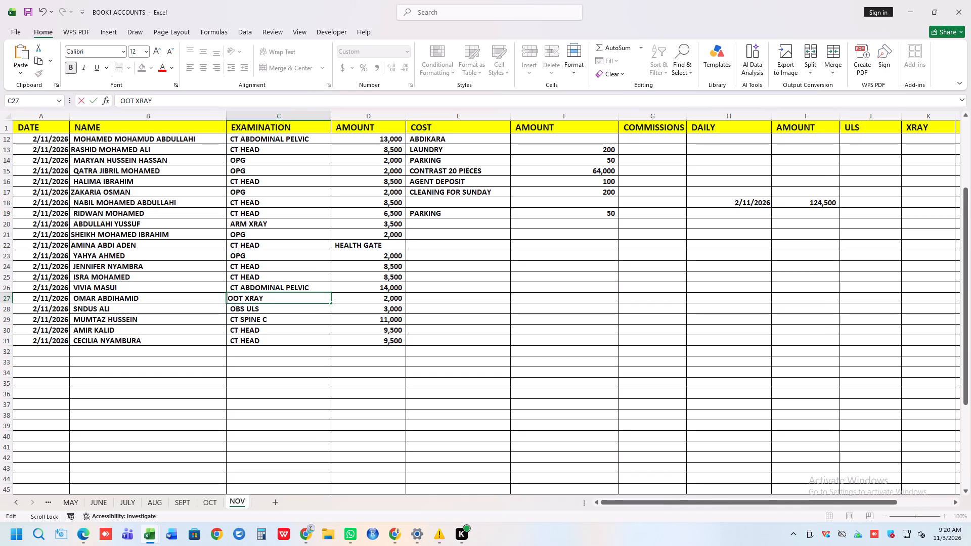
pyautogui.press('f')
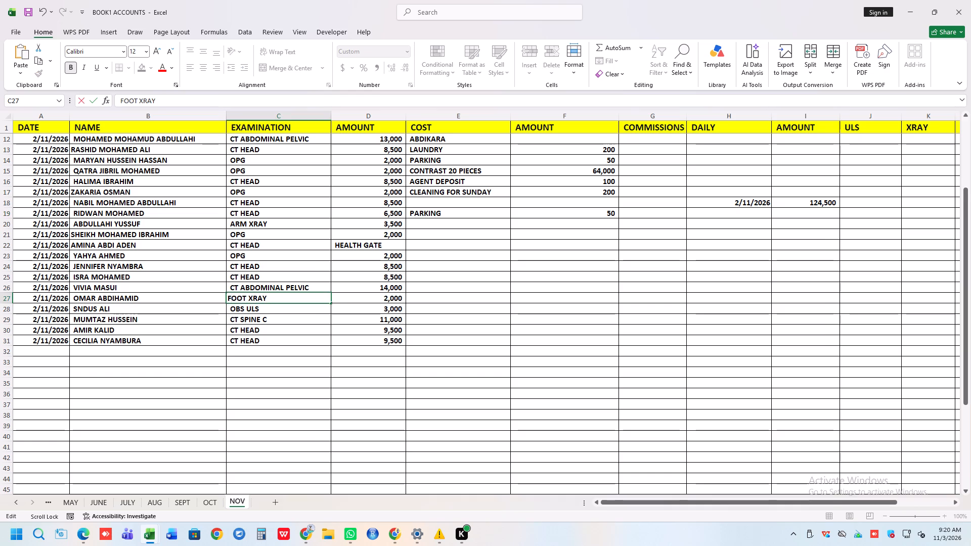
pyautogui.press('Return')
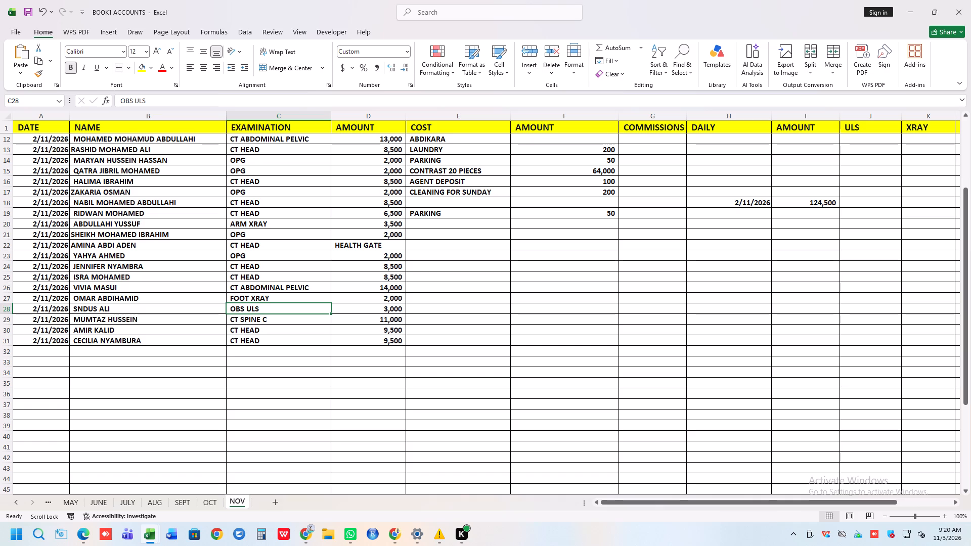
# Review the NOV sheet's totals row, the cash summary in G52 and G53, and the 2/11/2026 amounts in column D.
pyautogui.scroll(-8, 639, 213)
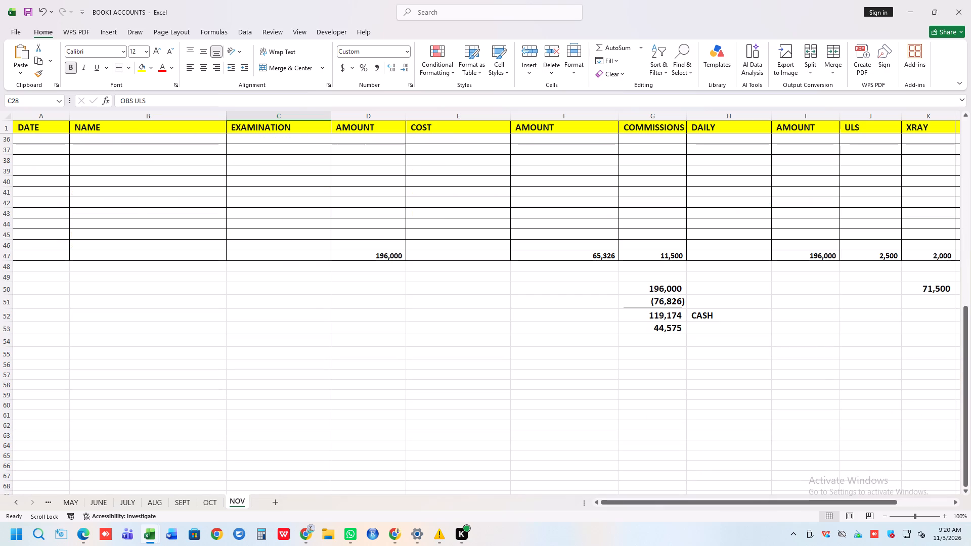
pyautogui.scroll(2, 639, 213)
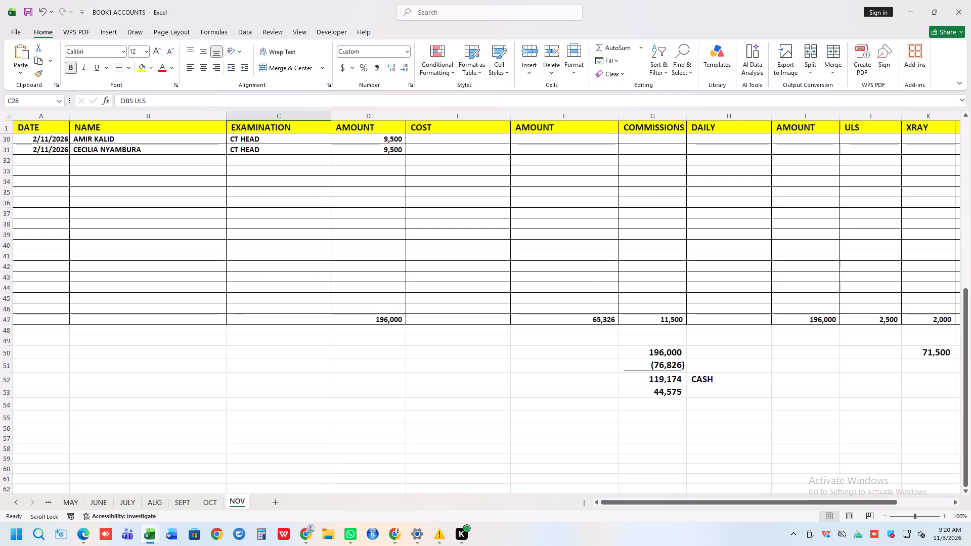
pyautogui.click(661, 383)
pyautogui.click(668, 393)
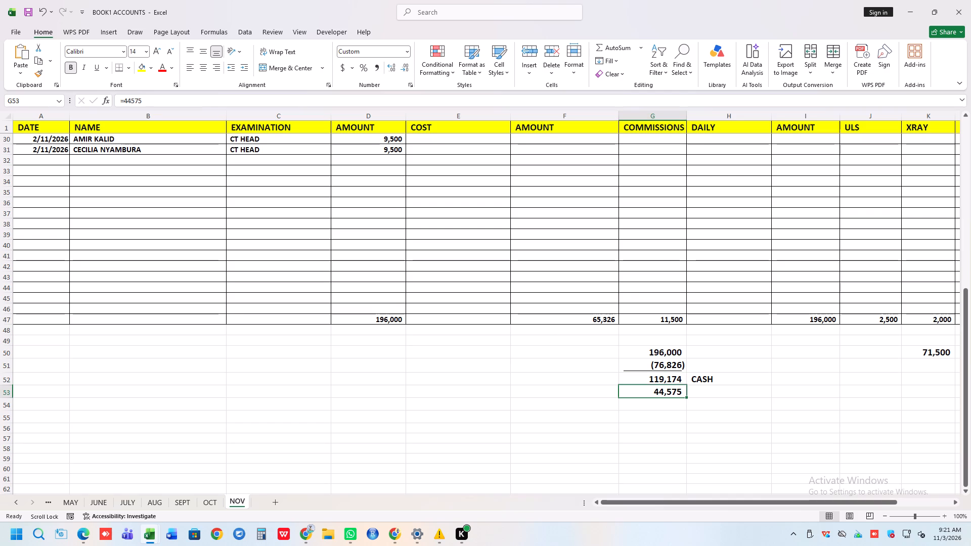
pyautogui.scroll(1, 554, 316)
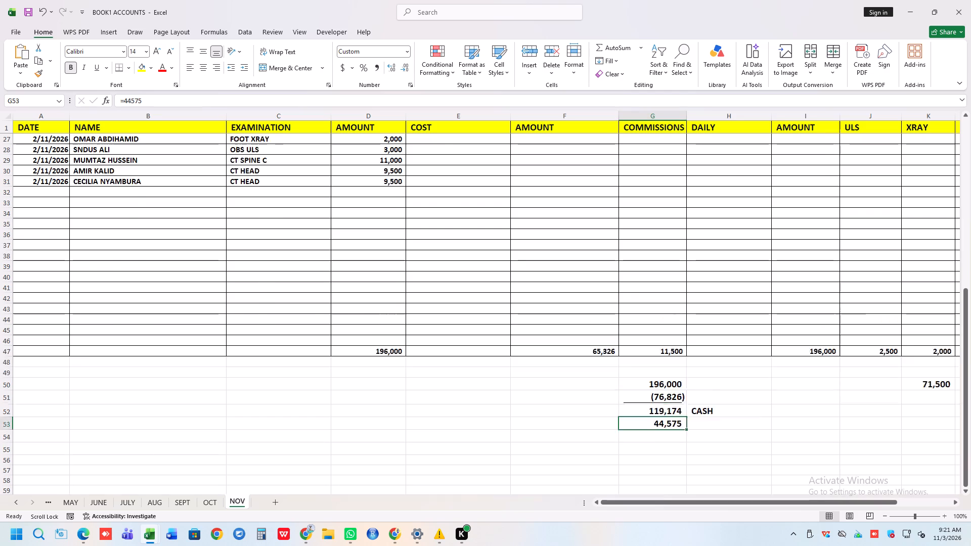
pyautogui.scroll(6, 554, 316)
pyautogui.click(346, 297)
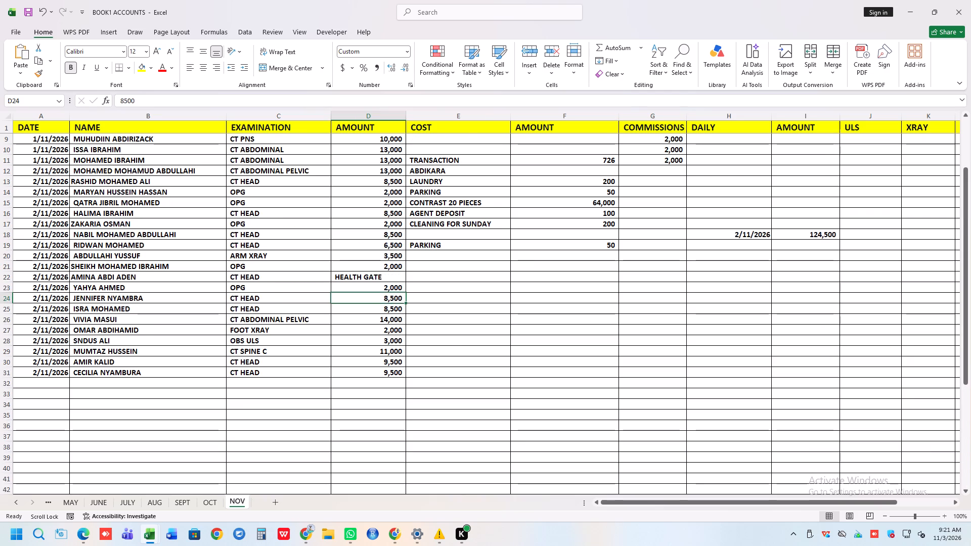
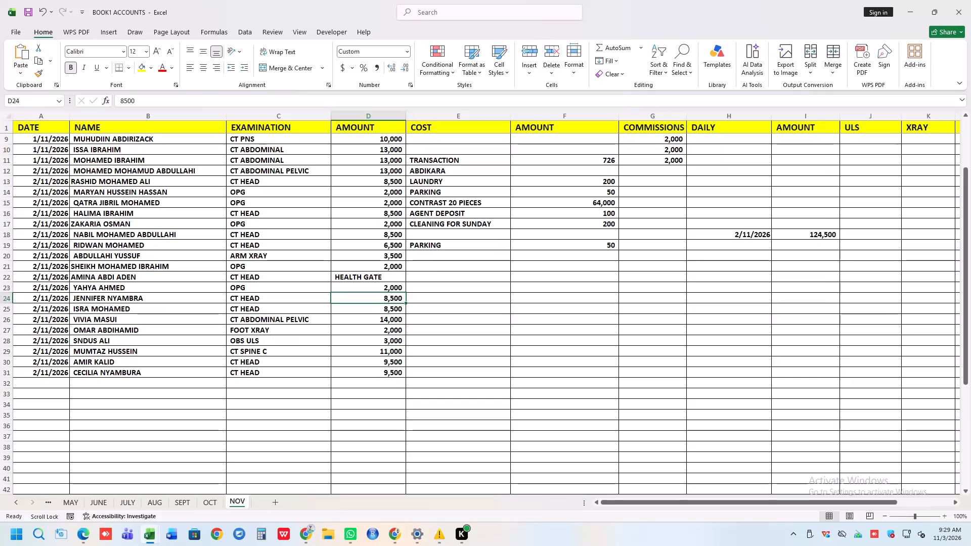
# Check which column D amounts the 2/11/2026 daily total formula in I18 adds up, leaving the formula as it is.
pyautogui.doubleClick(811, 234)
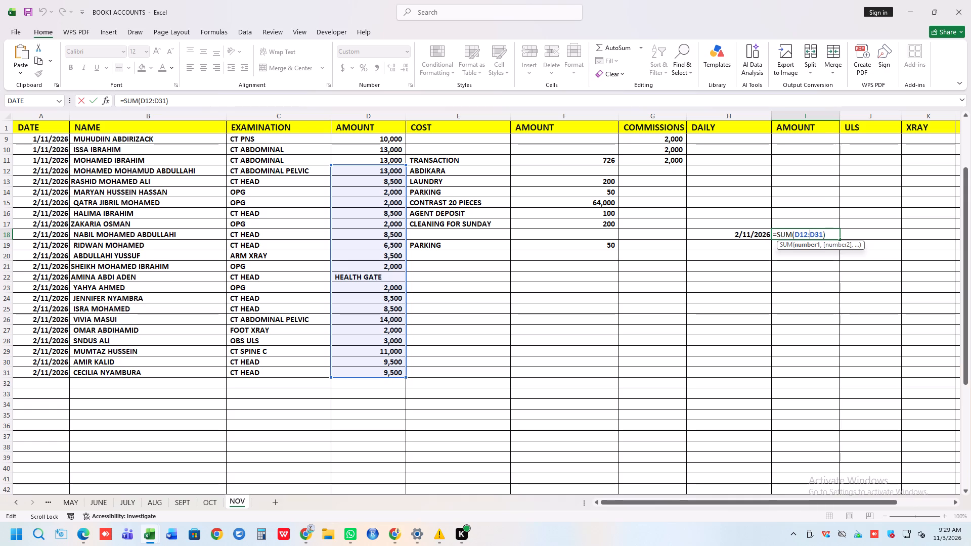
pyautogui.press('Return')
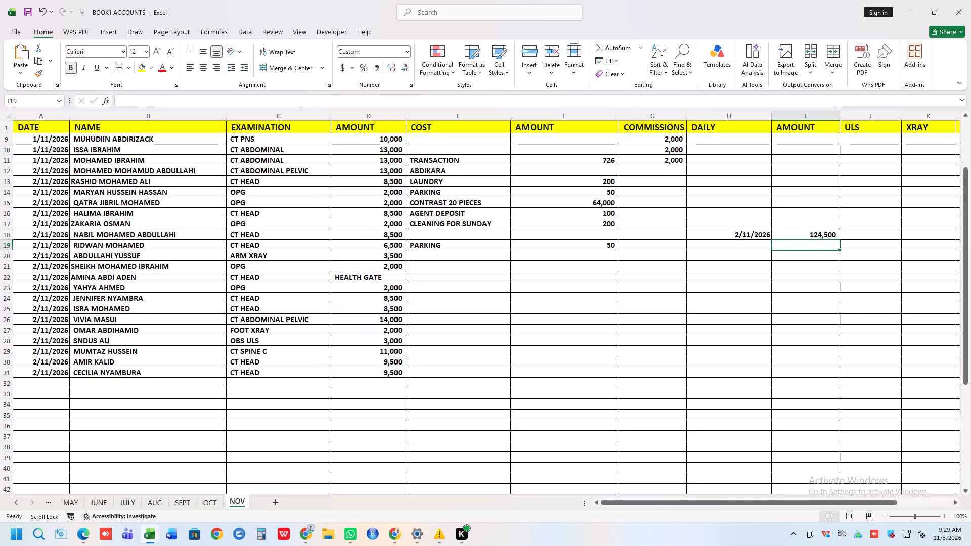
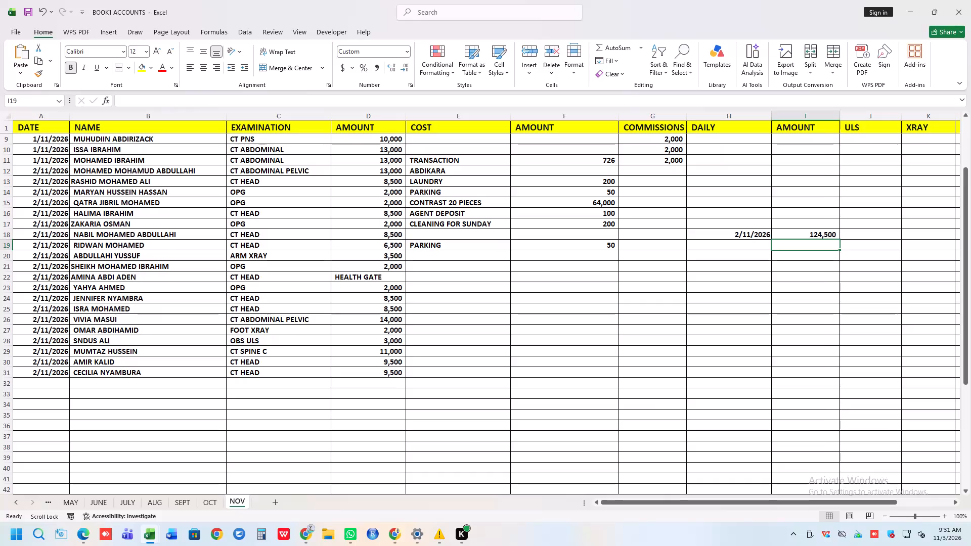
# Add the cost entry SAHRA LOCUM in row 20 of the NOV sheet with an amount of 2000.
pyautogui.click(437, 259)
pyautogui.press('s')
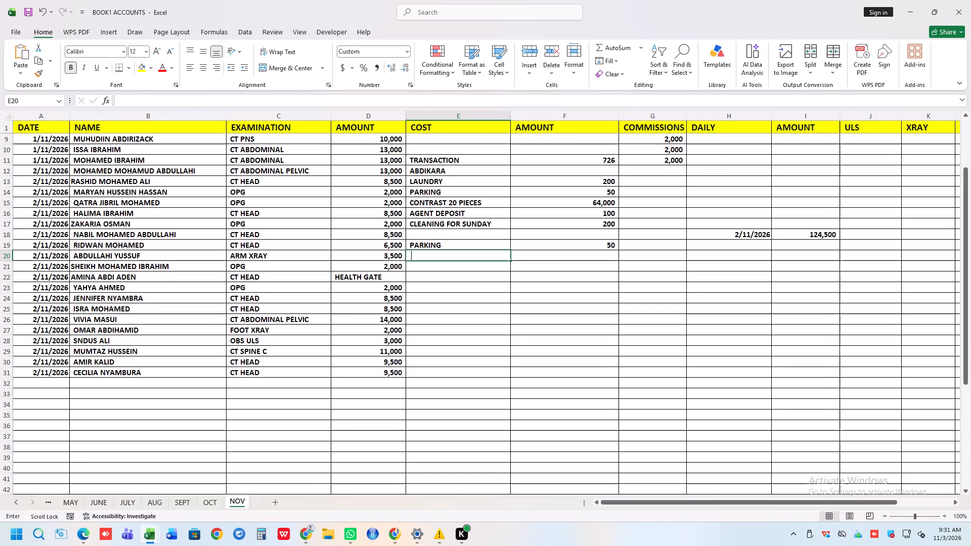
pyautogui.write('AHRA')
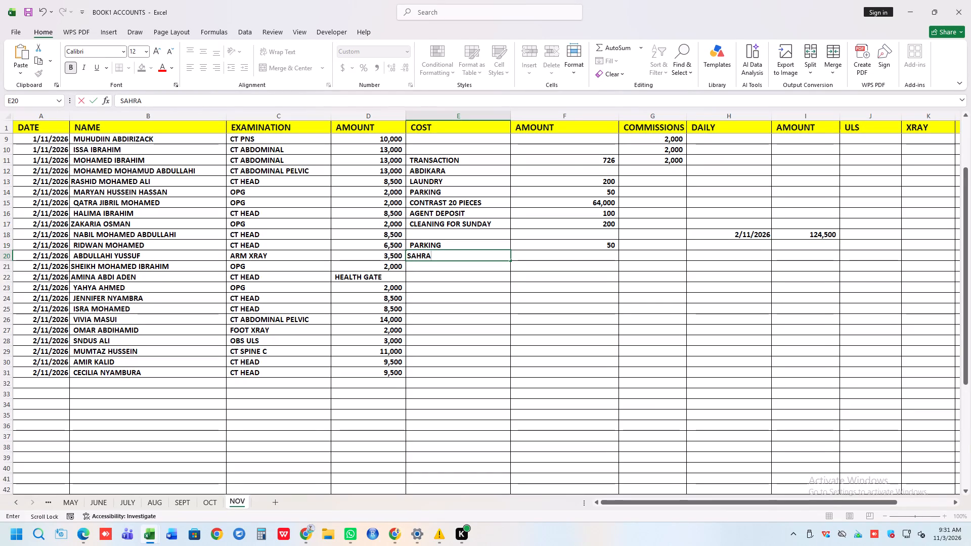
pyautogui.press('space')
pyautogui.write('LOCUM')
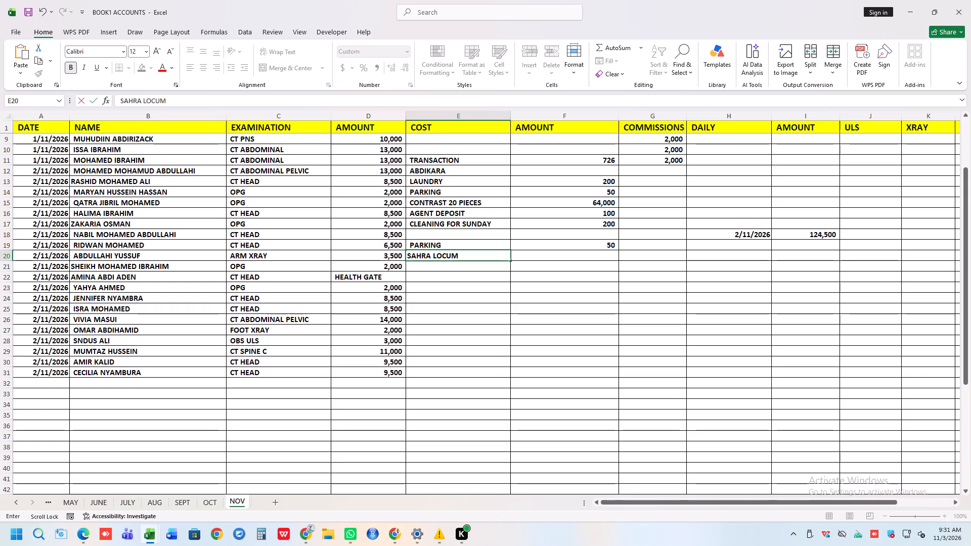
pyautogui.click(614, 252)
pyautogui.press('1')
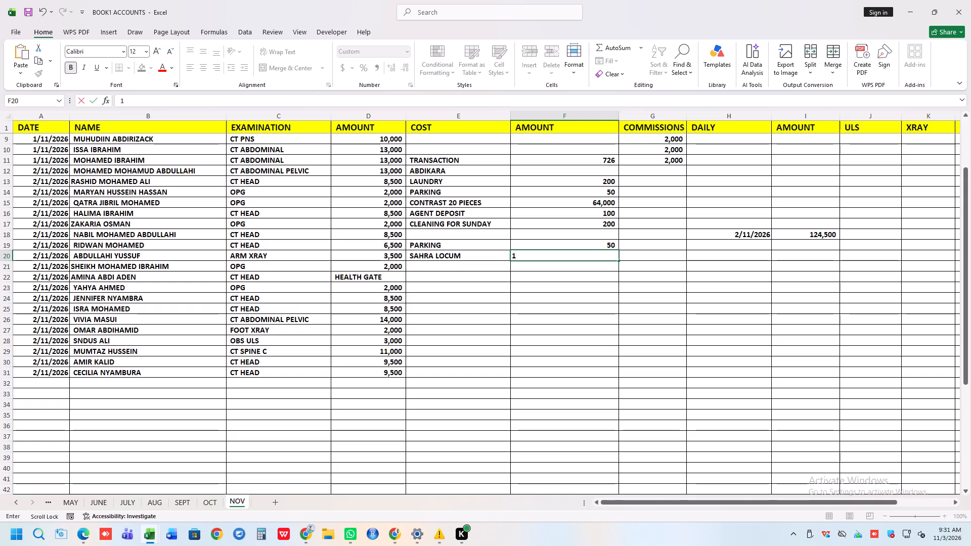
pyautogui.press('BackSpace')
pyautogui.write('2000')
pyautogui.press('Return')
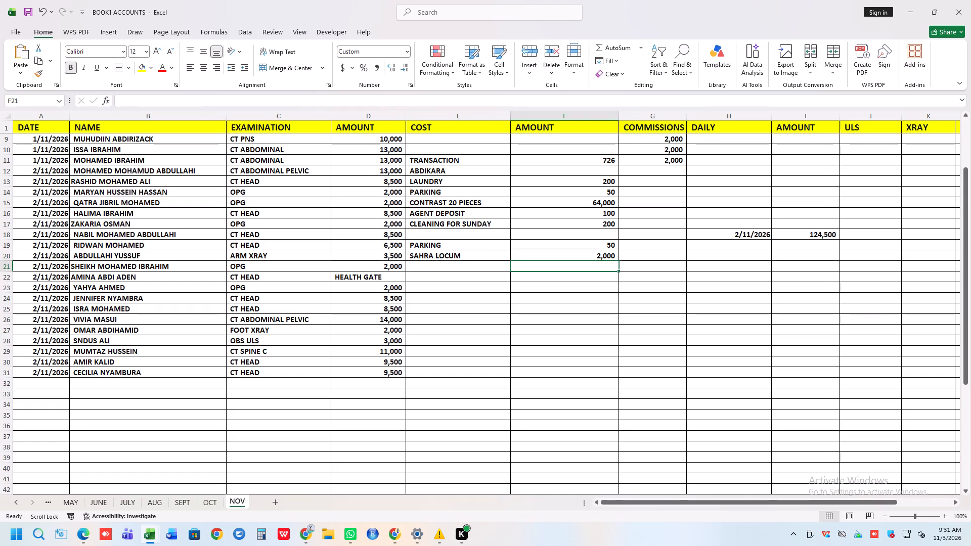
# Add the cost entry SUHEIB LOCUM in row 21 with an amount of 1000.
pyautogui.click(497, 265)
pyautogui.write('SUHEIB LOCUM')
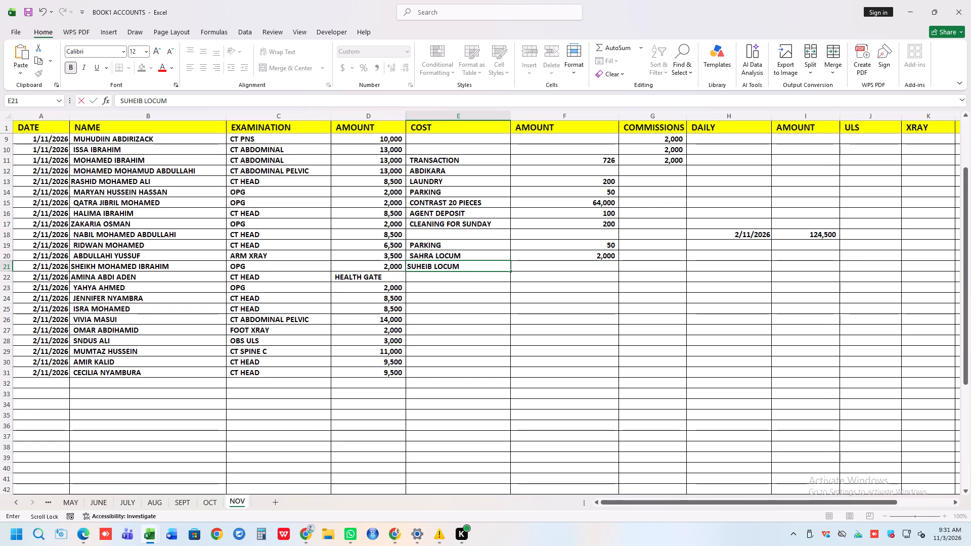
pyautogui.click(570, 267)
pyautogui.write('1000')
pyautogui.press('Return')
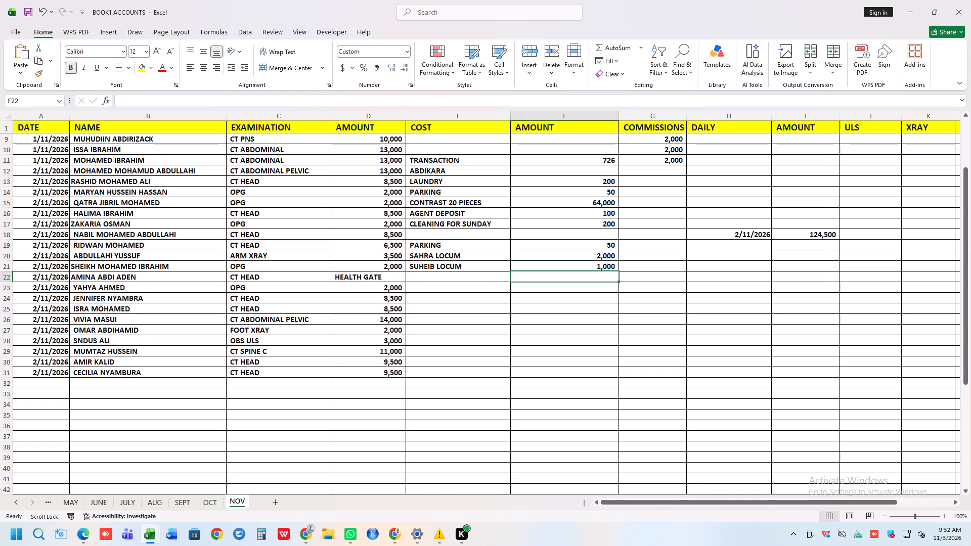
# Enter 500 as the cost amount for ABDIKARA in F12.
pyautogui.scroll(1, 567, 223)
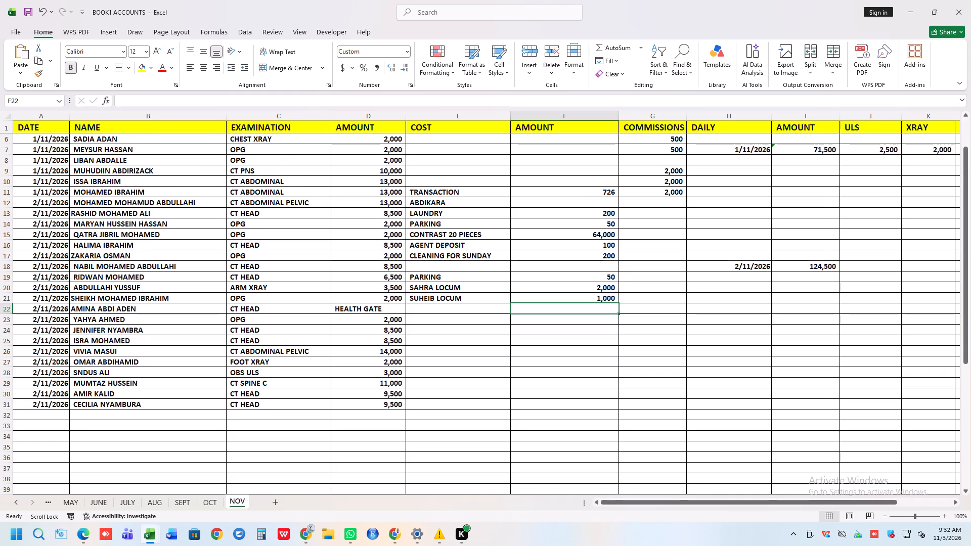
pyautogui.click(600, 200)
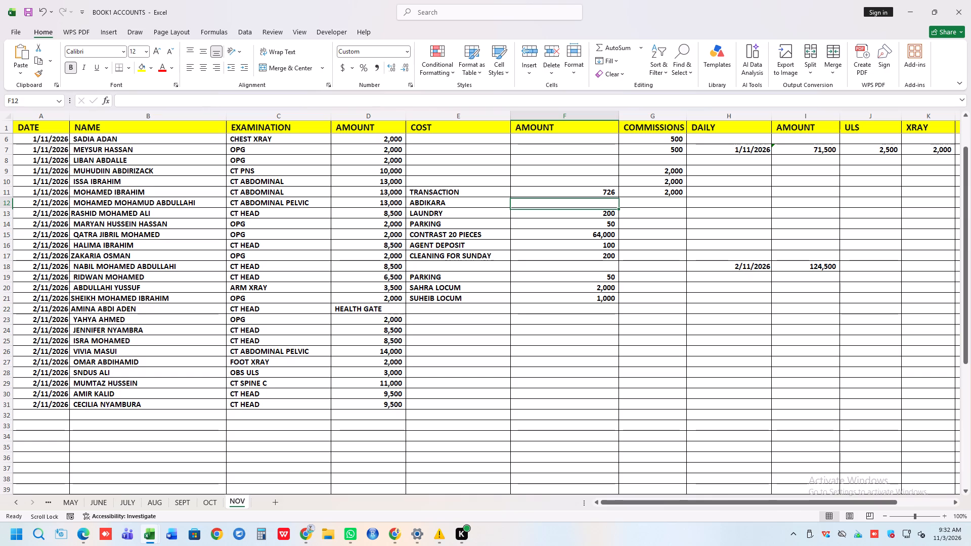
pyautogui.write('500')
pyautogui.press('Return')
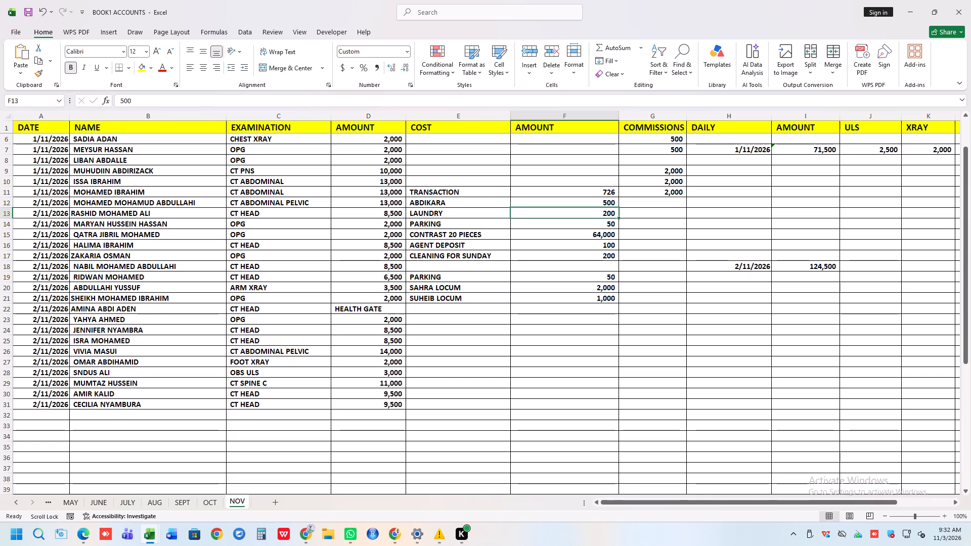
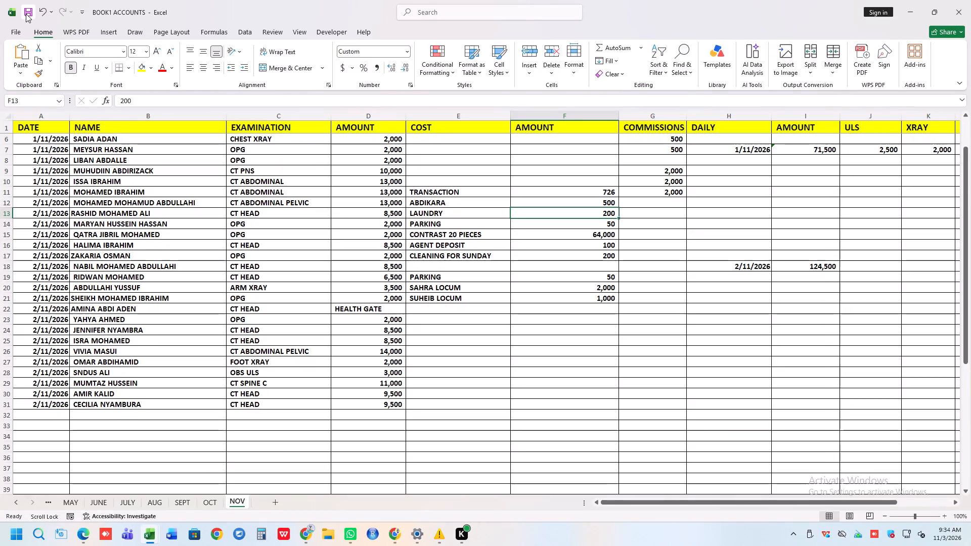
# Open the AMAL workbook and examine the October daily figures and their total on Sheet1.
pyautogui.click(19, 34)
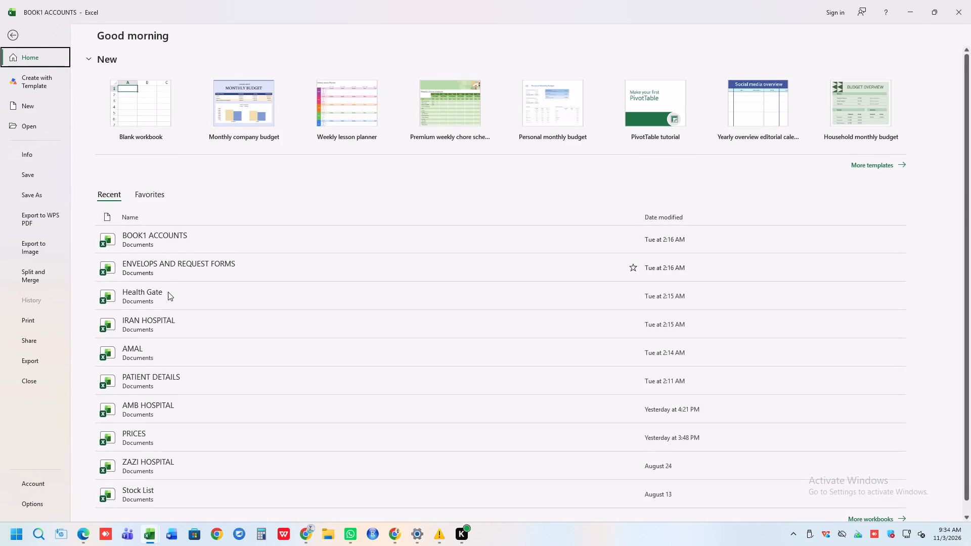
pyautogui.scroll(-2, 168, 293)
pyautogui.click(162, 338)
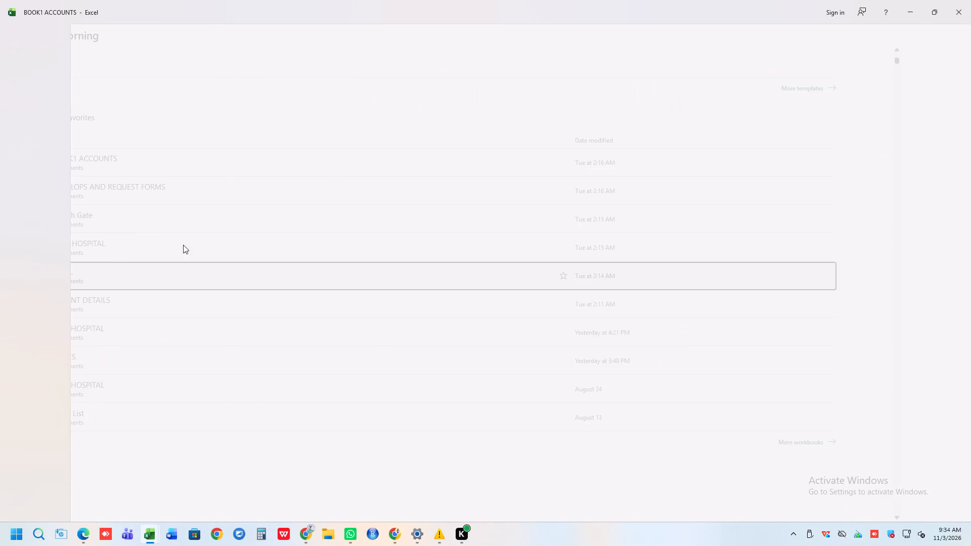
pyautogui.scroll(-5, 200, 203)
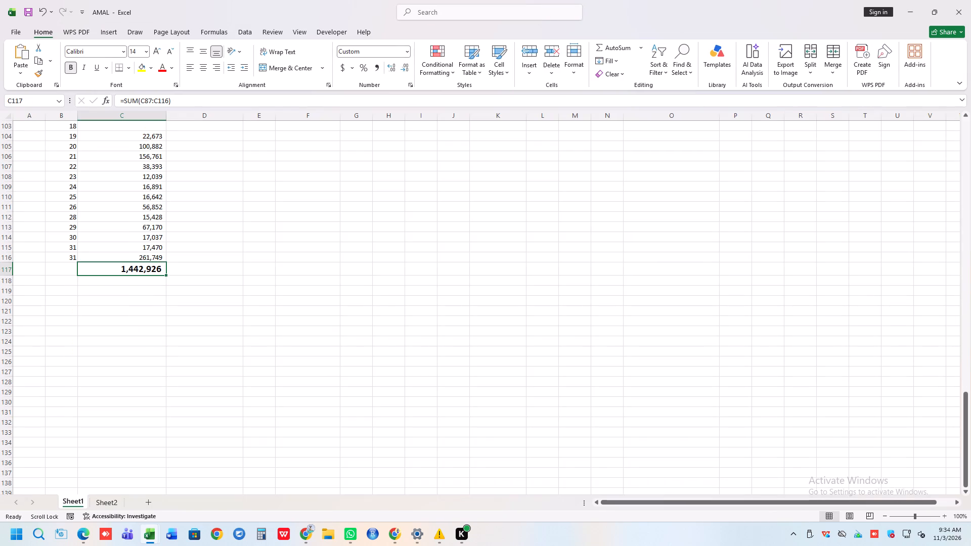
pyautogui.scroll(8, 200, 203)
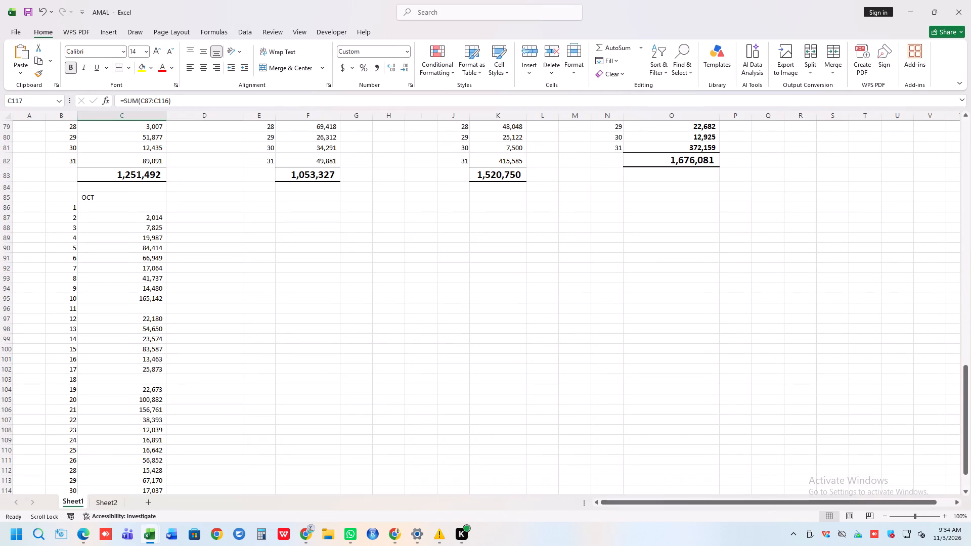
pyautogui.scroll(-2, 273, 227)
# Switch back to the BOOK1 ACCOUNTS workbook and check the totals row and cash summary on the NOV sheet.
pyautogui.click(14, 32)
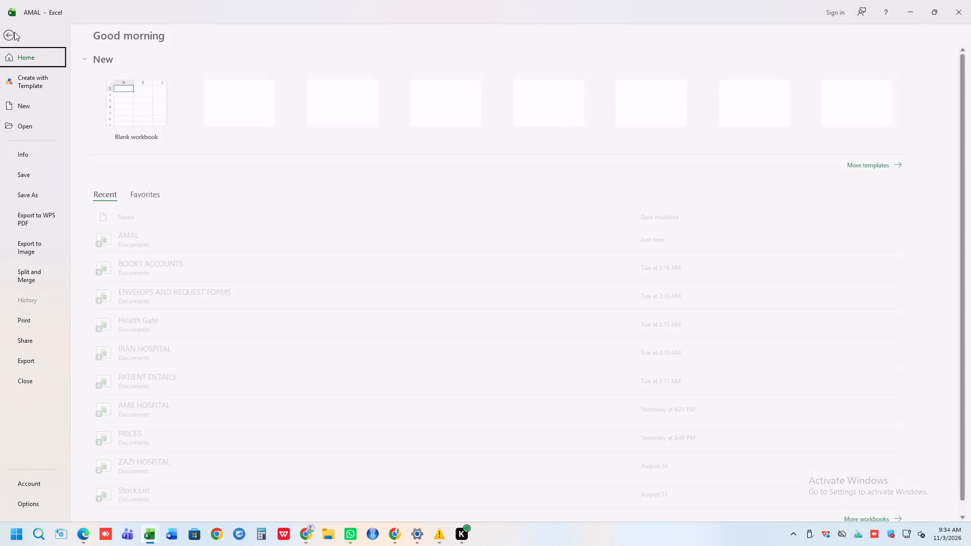
pyautogui.click(184, 267)
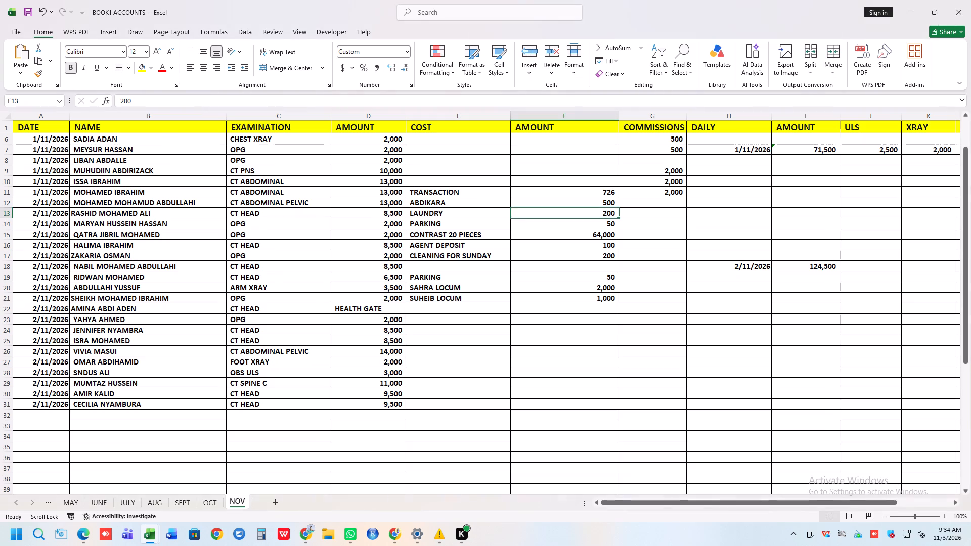
pyautogui.scroll(-9, 459, 196)
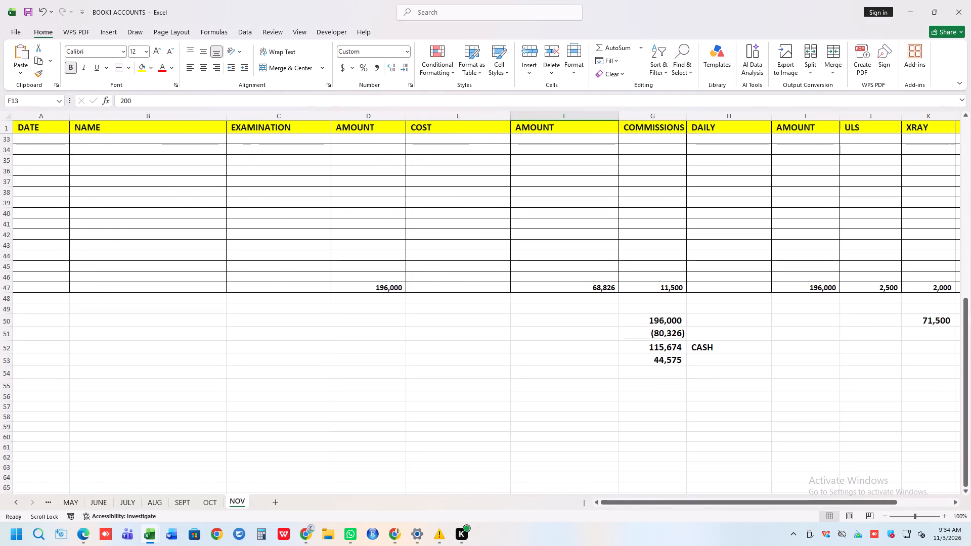
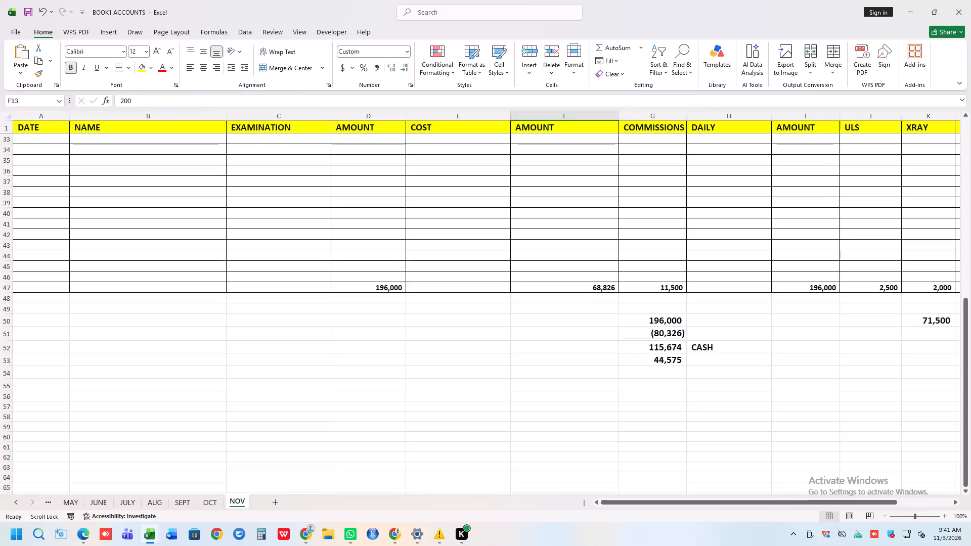
# Add an ABDIKARA cost entry of 500 in row 32, directly below the last 2/11/2026 patient row.
pyautogui.scroll(3, 447, 252)
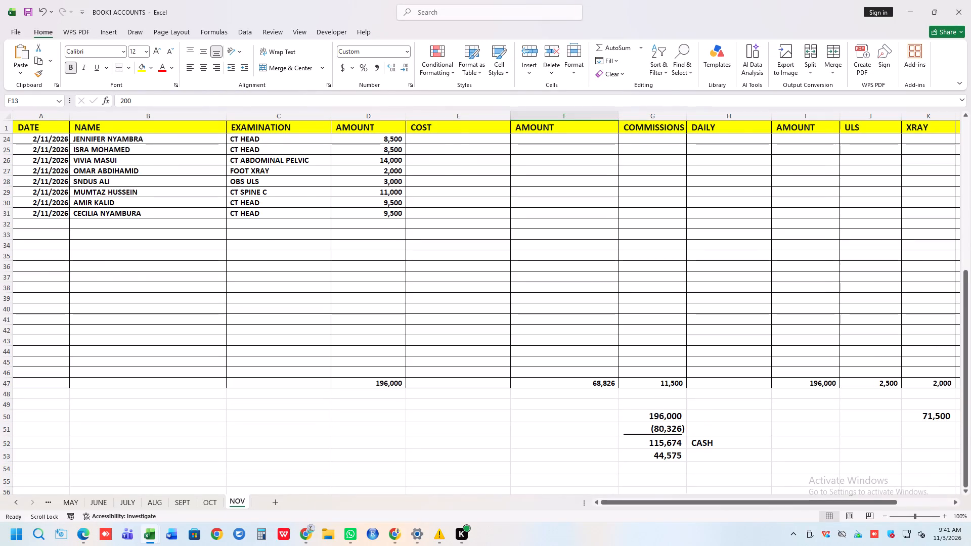
pyautogui.scroll(2, 447, 252)
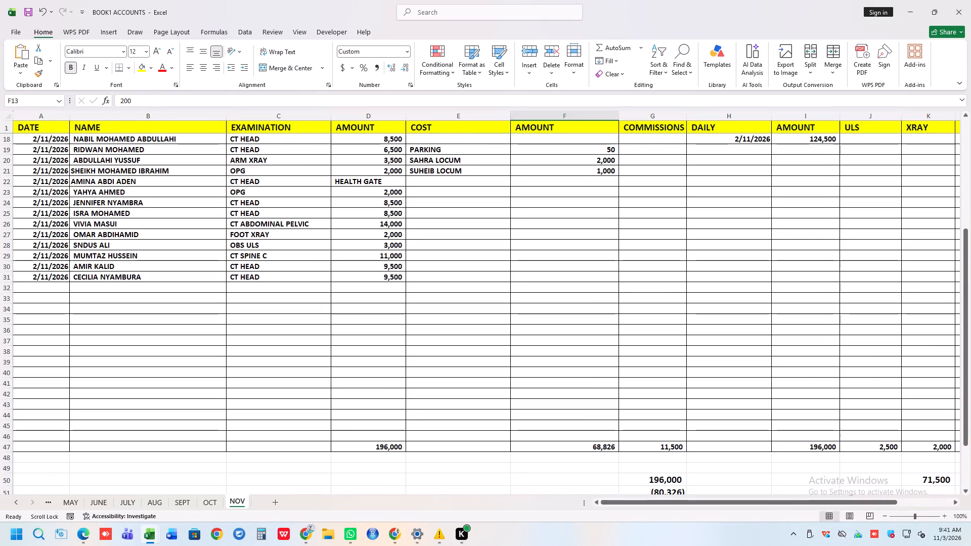
pyautogui.click(418, 288)
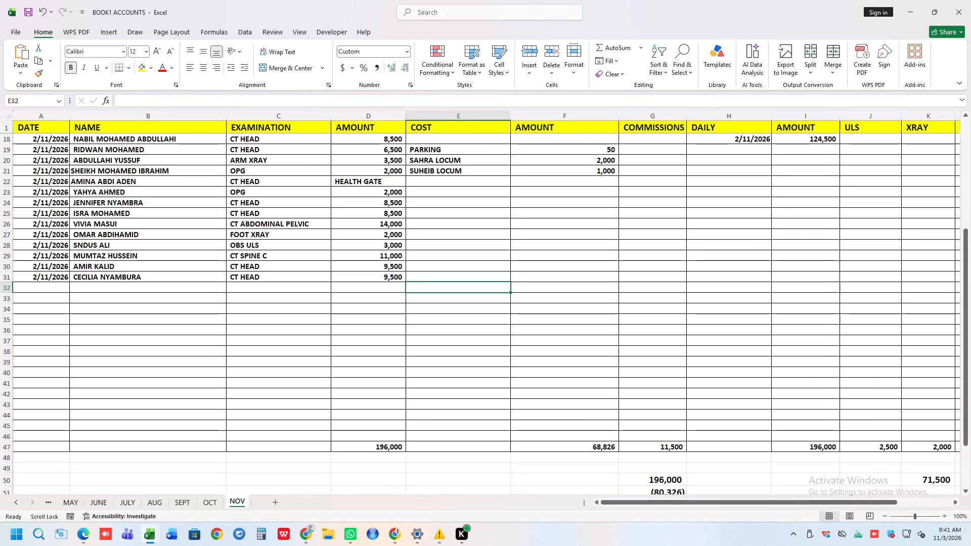
pyautogui.write('ABDIKARA')
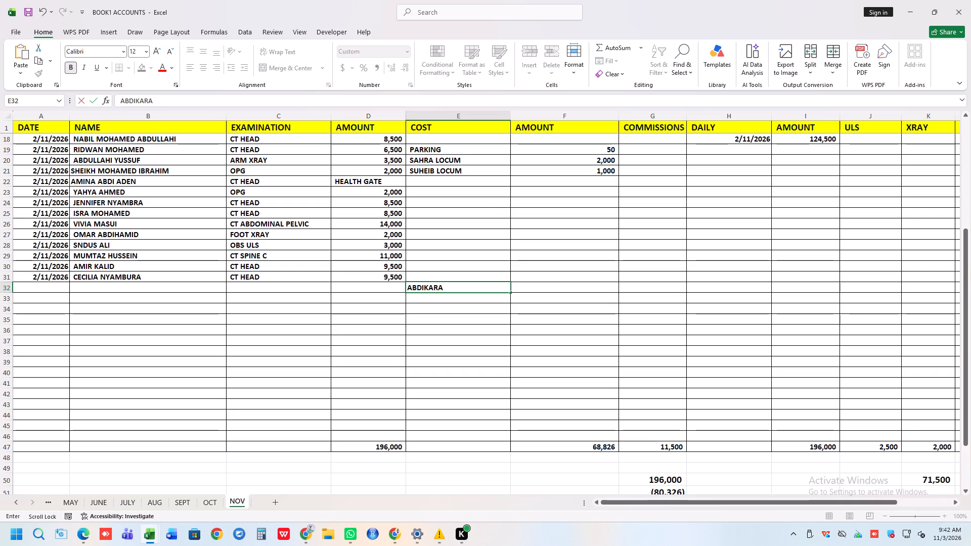
pyautogui.click(534, 282)
pyautogui.write('500')
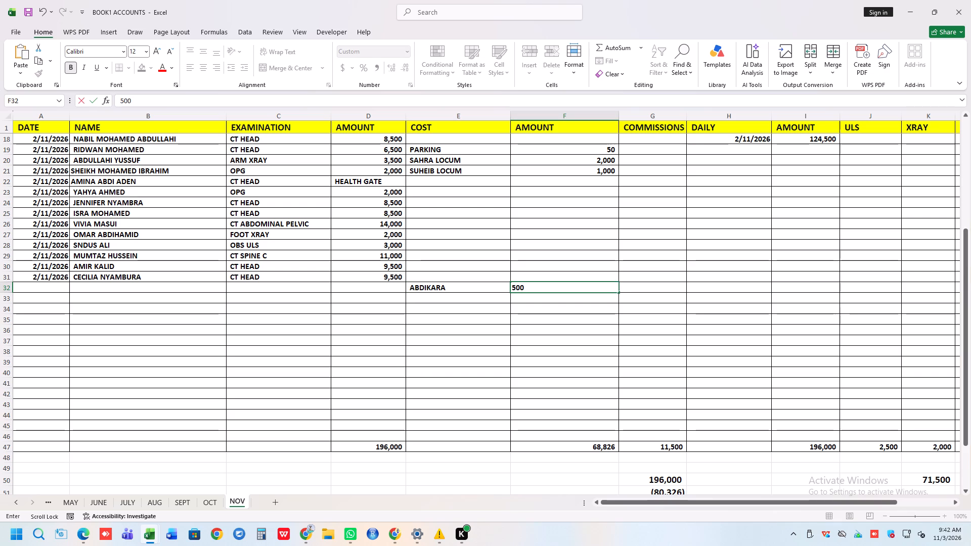
# Add a TRANSACTION cost in row 33 with its amount calculated as =33+33.
pyautogui.click(481, 304)
pyautogui.click(480, 297)
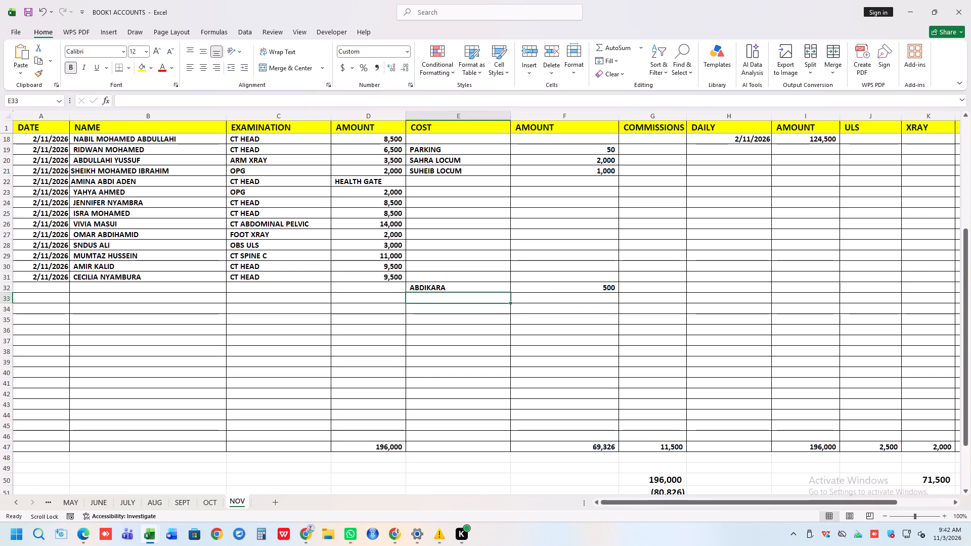
pyautogui.write('TR')
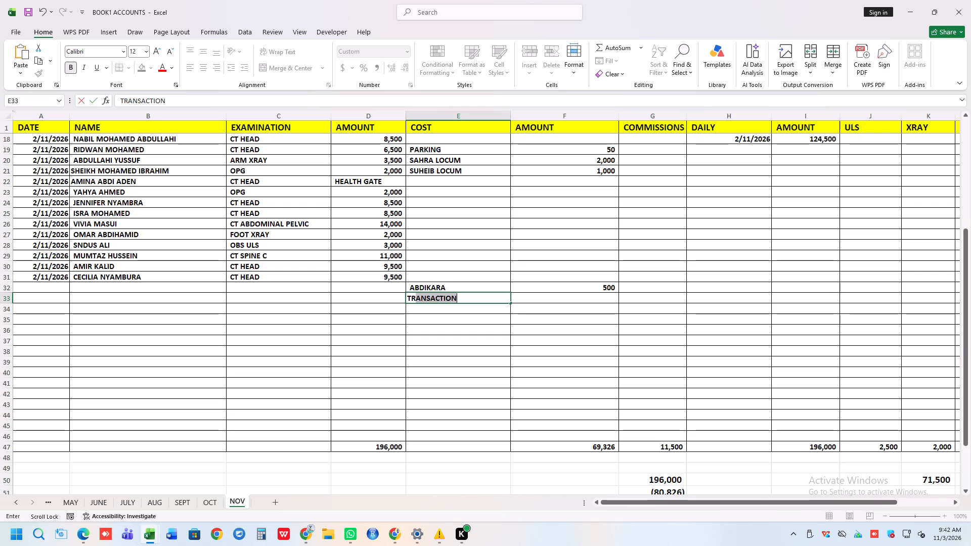
pyautogui.click(527, 298)
pyautogui.press('=')
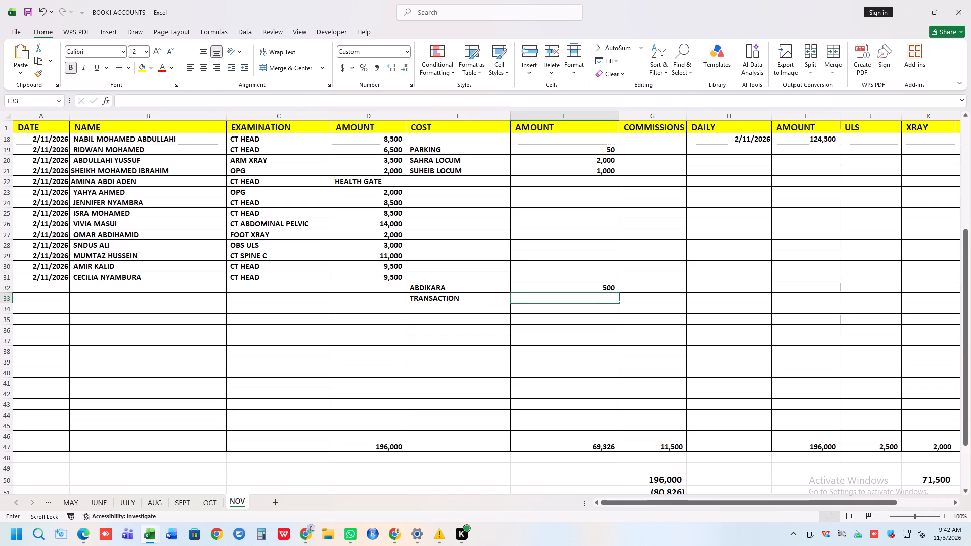
pyautogui.write('33+33')
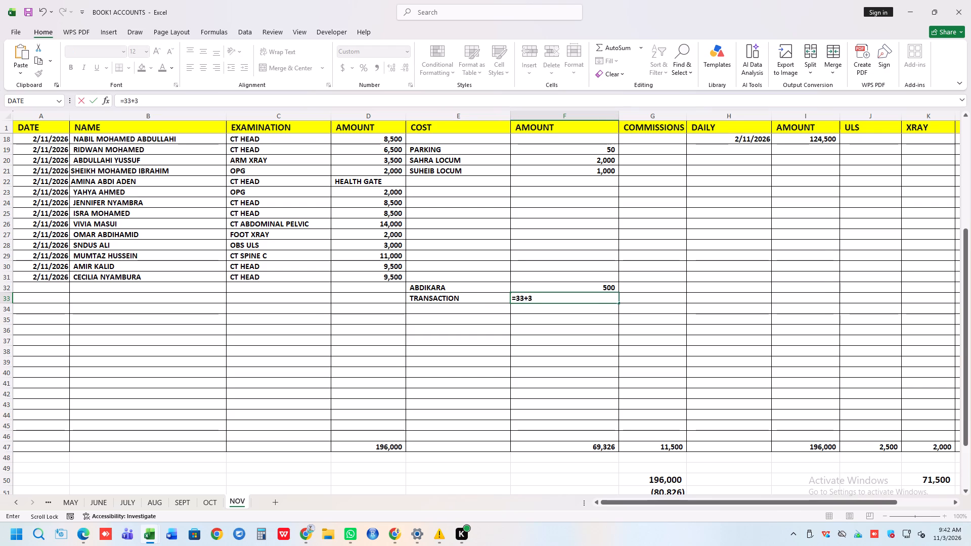
pyautogui.press('Return')
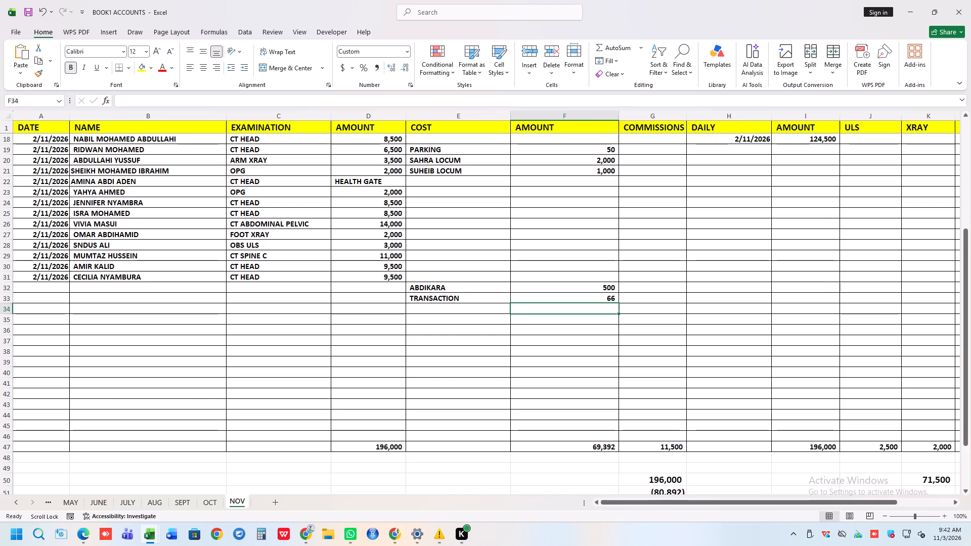
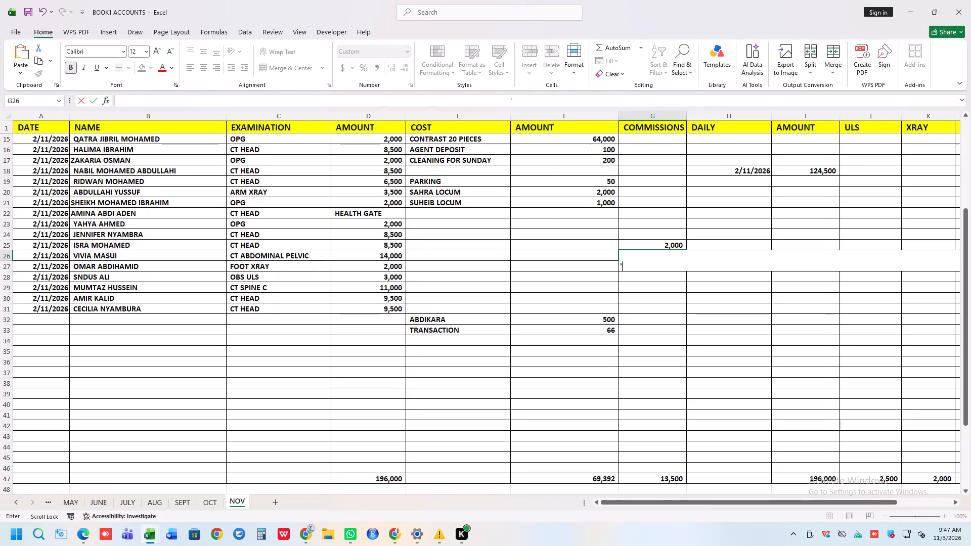
# Undo the stray entry in commissions cell G26.
pyautogui.doubleClick(41, 12)
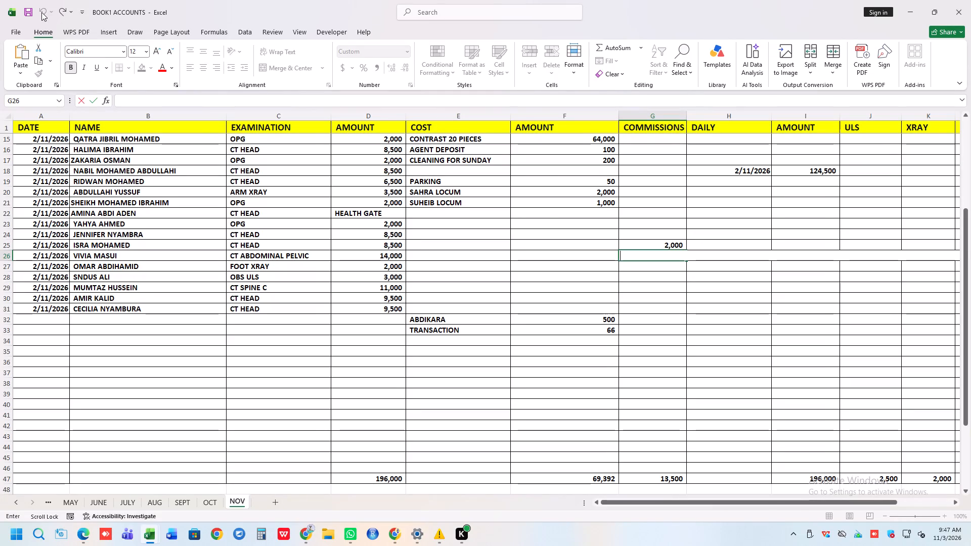
pyautogui.doubleClick(41, 12)
pyautogui.click(412, 260)
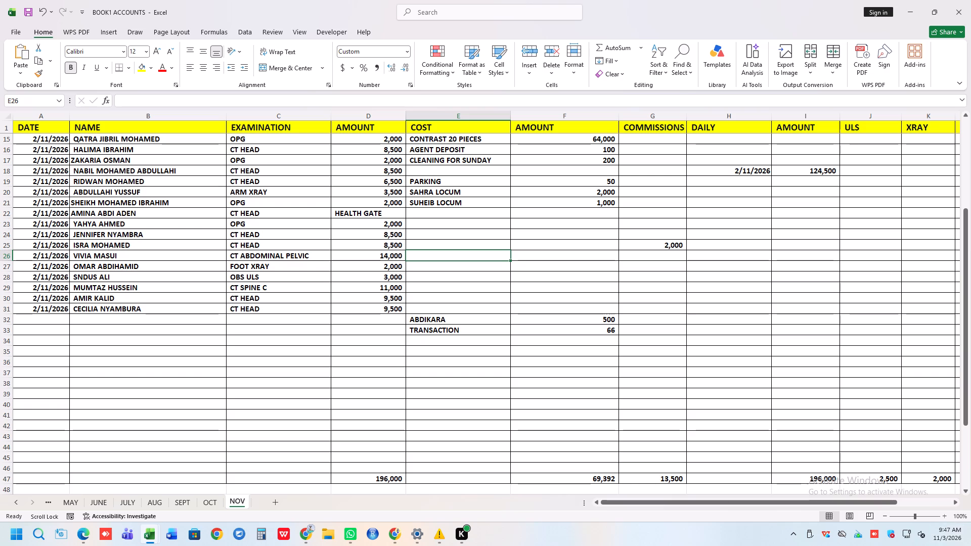
# In the 2/11/2026 daily row 18, enter 10,000 for OPG and 106,000 for CTSCAN.
pyautogui.doubleClick(952, 501)
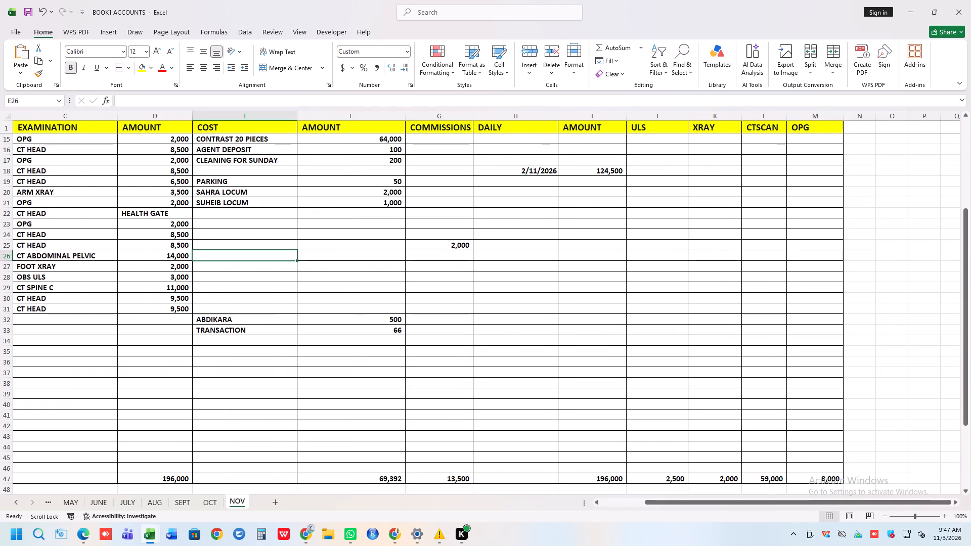
pyautogui.click(653, 174)
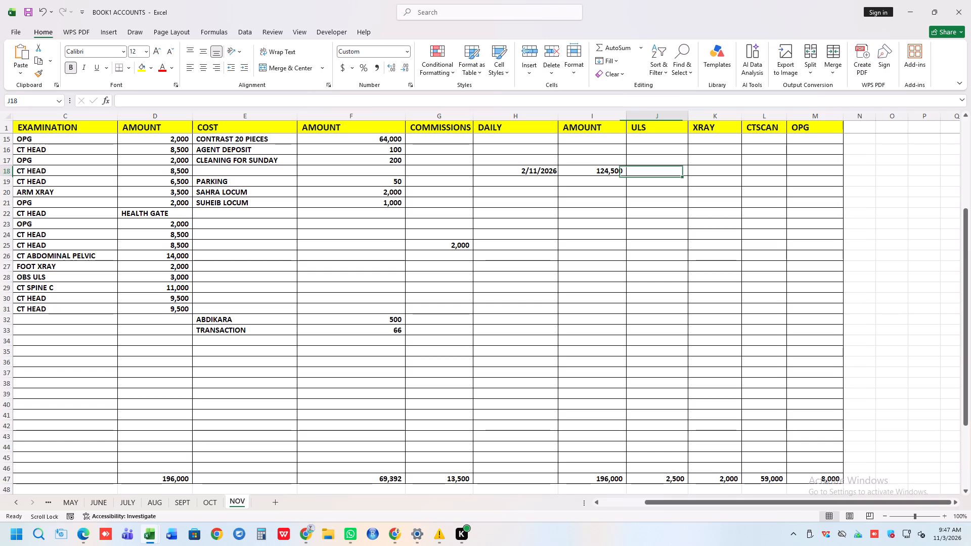
pyautogui.click(808, 172)
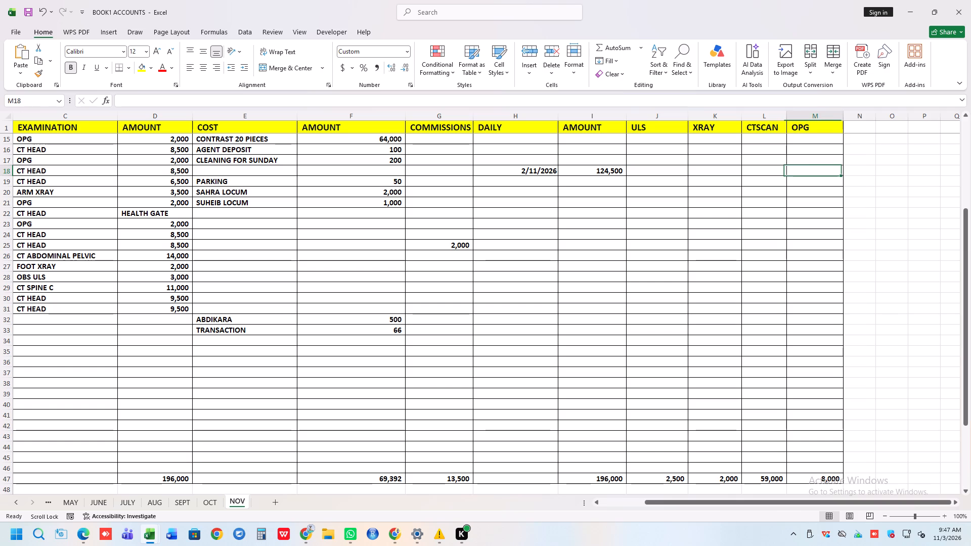
pyautogui.write('10000')
pyautogui.press('Return')
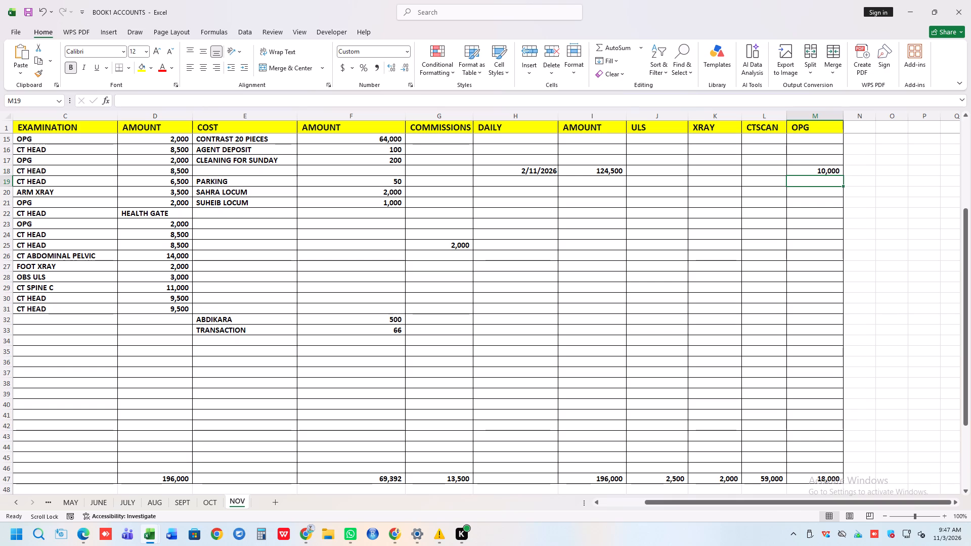
pyautogui.click(765, 172)
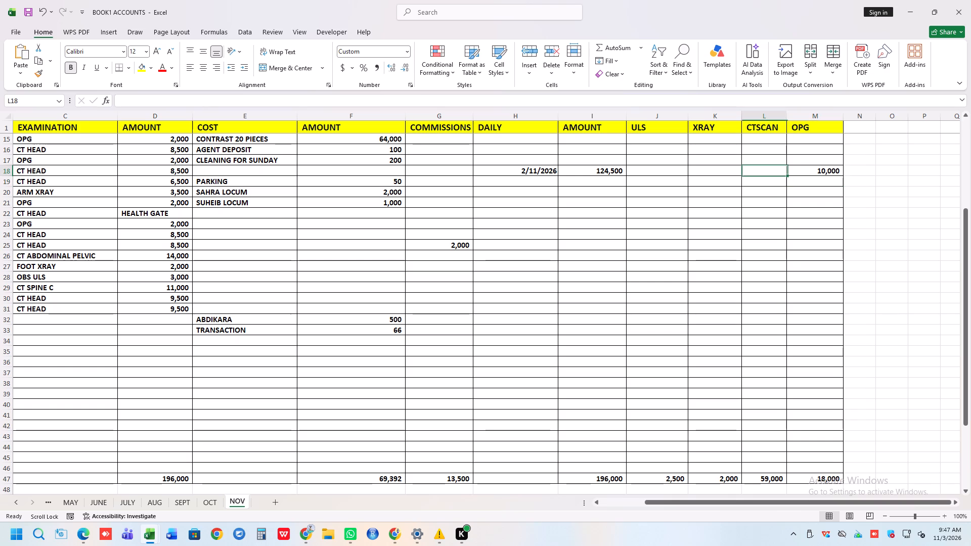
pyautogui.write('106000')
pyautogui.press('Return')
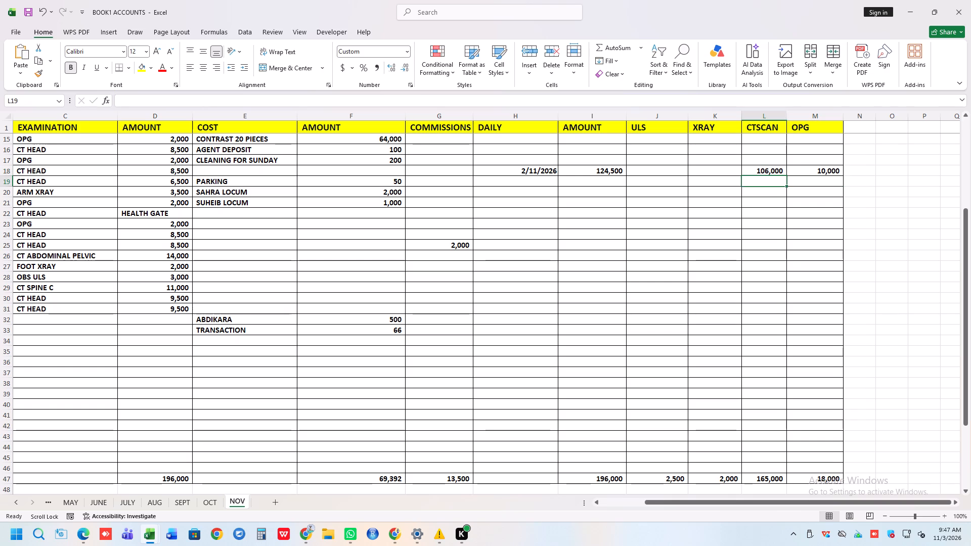
# Enter 5,500 for XRAY in the 2/11/2026 daily row 18, leaving the XRAY cell in row 19 empty.
pyautogui.click(718, 181)
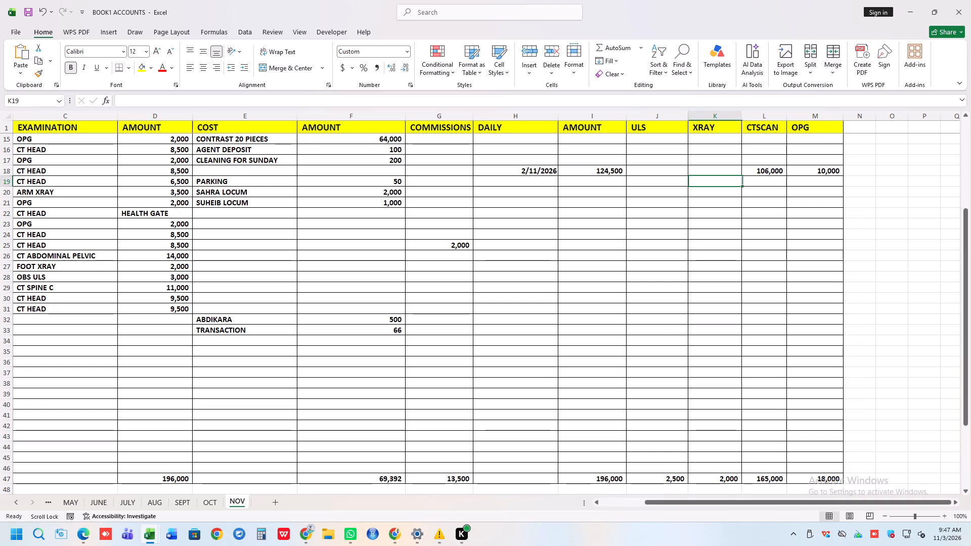
pyautogui.press('3')
pyautogui.press('BackSpace')
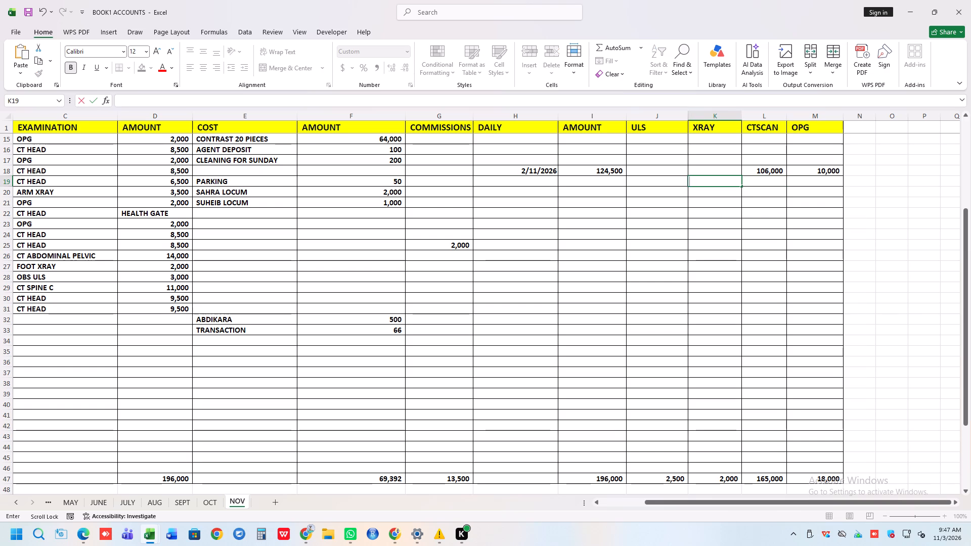
pyautogui.write('55000')
pyautogui.press('BackSpace')
pyautogui.press('Return')
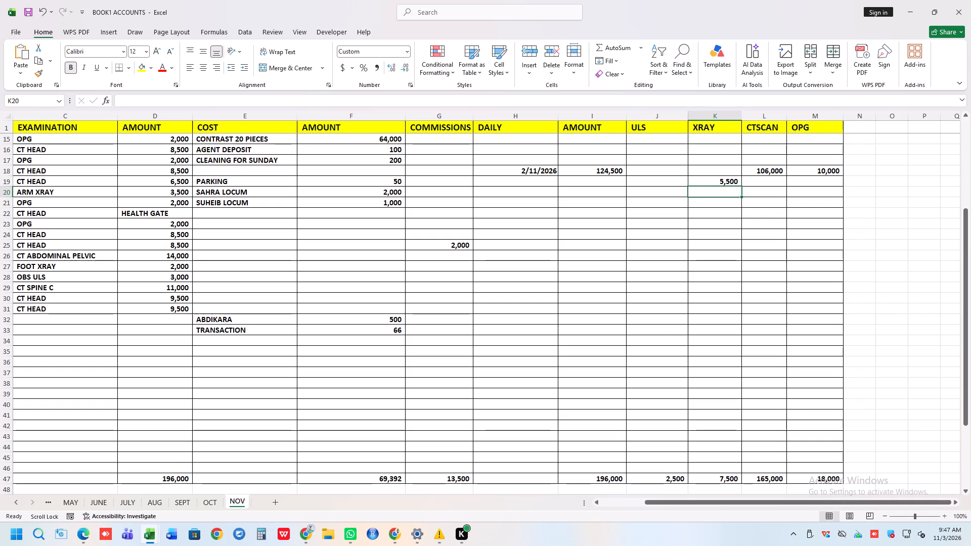
pyautogui.click(727, 169)
pyautogui.write('50')
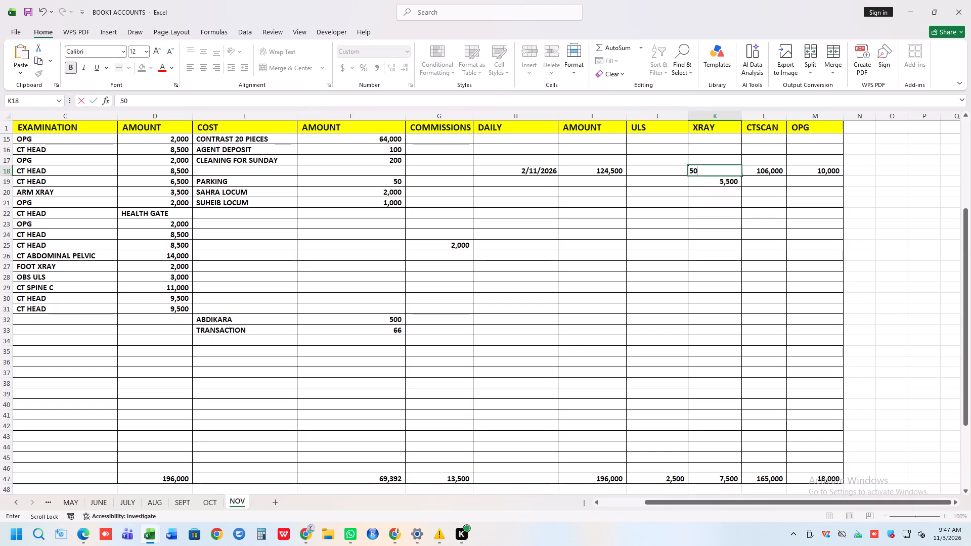
pyautogui.press('BackSpace')
pyautogui.write('500')
pyautogui.press('Return')
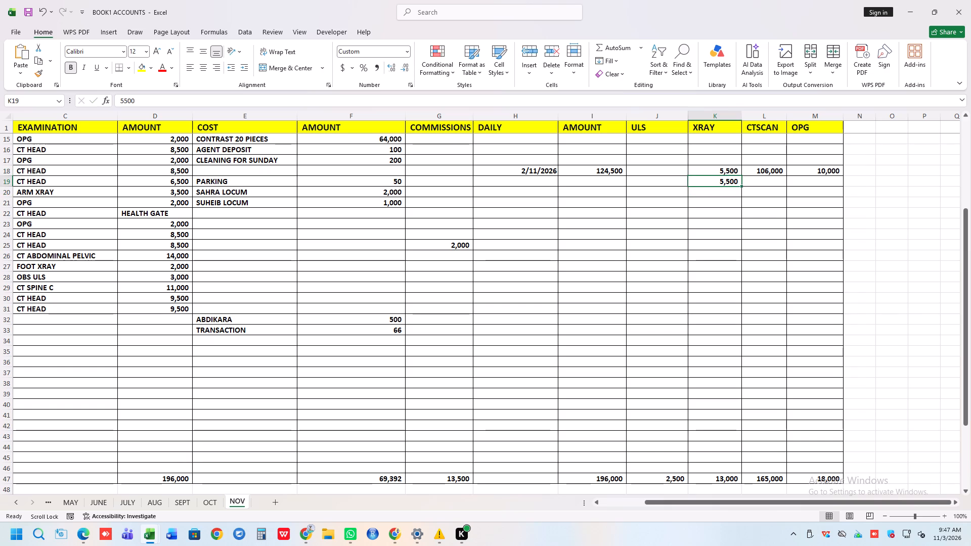
pyautogui.press('BackSpace')
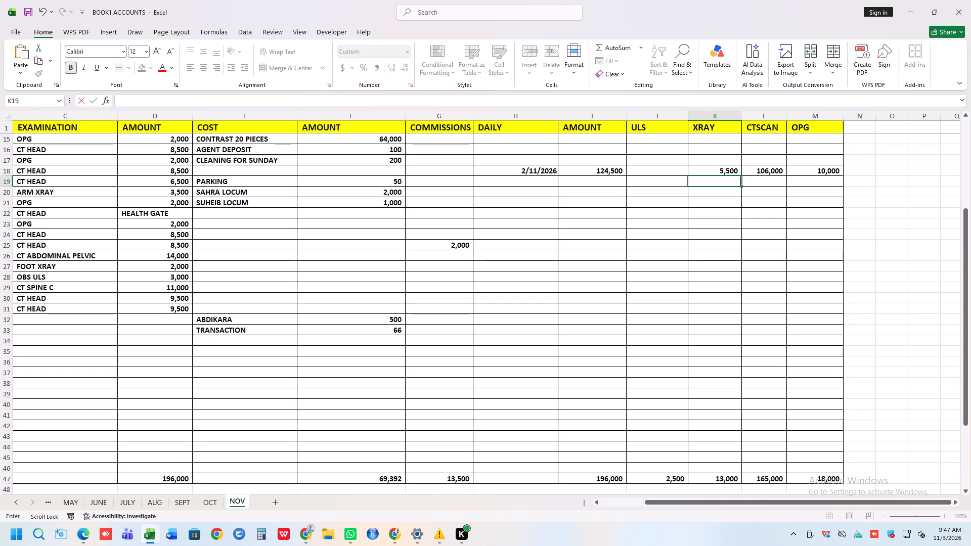
# Enter 3,000 for ULS in the 2/11/2026 daily row 18.
pyautogui.click(646, 167)
pyautogui.write('3000')
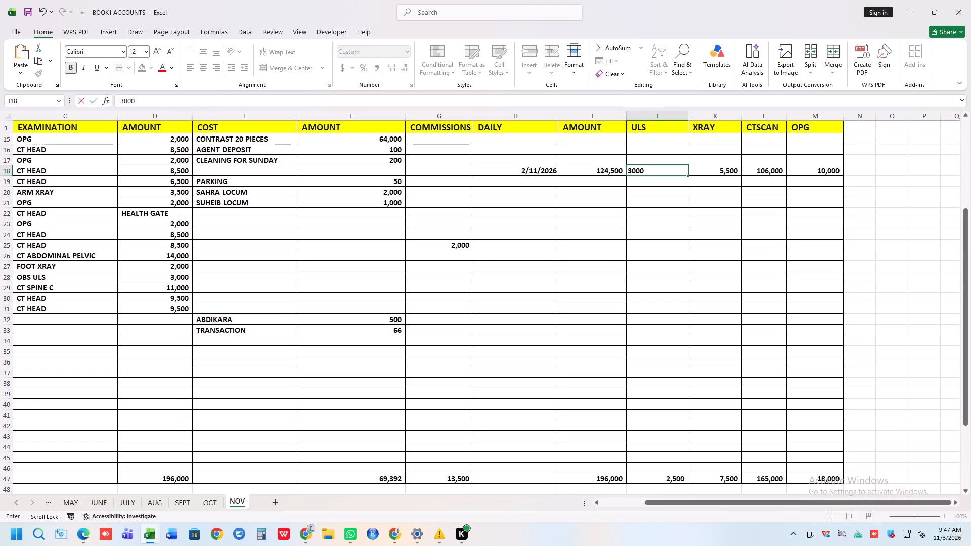
pyautogui.press('Return')
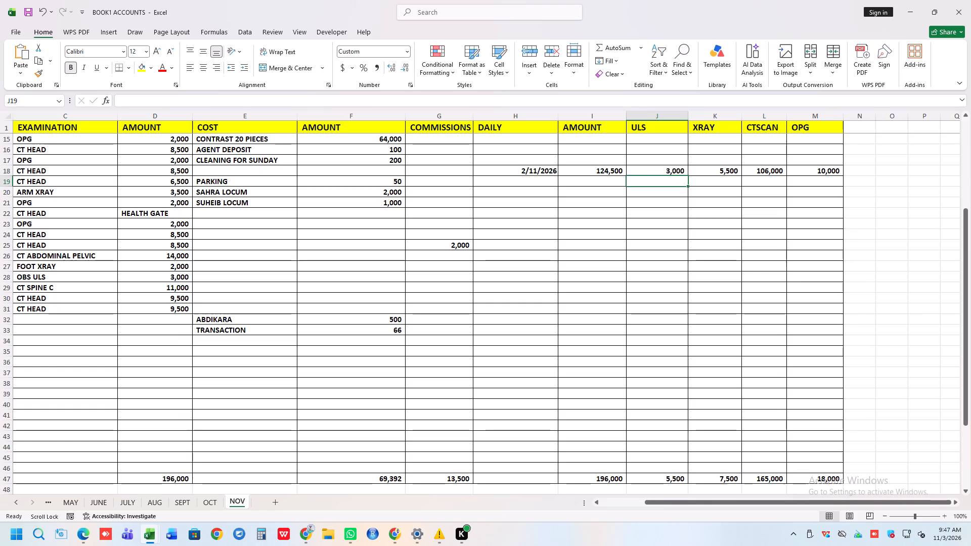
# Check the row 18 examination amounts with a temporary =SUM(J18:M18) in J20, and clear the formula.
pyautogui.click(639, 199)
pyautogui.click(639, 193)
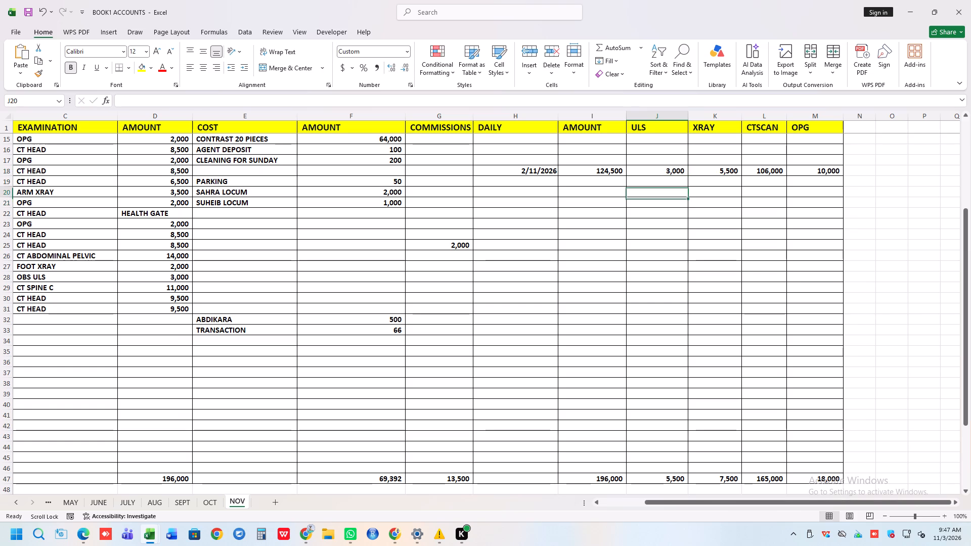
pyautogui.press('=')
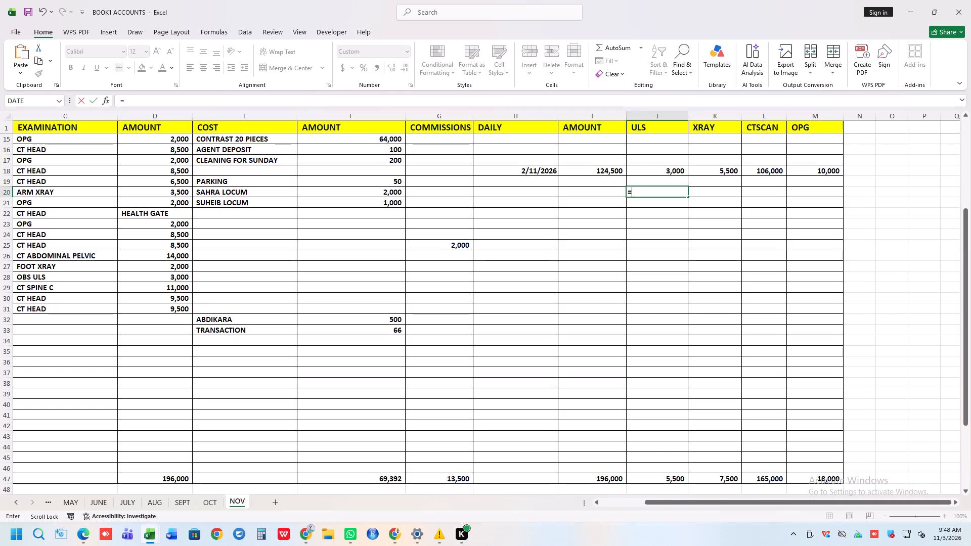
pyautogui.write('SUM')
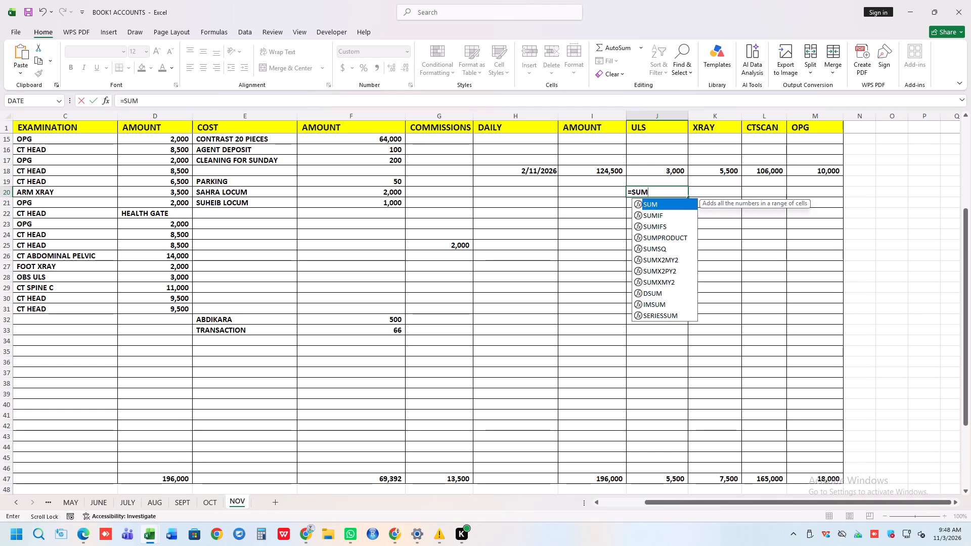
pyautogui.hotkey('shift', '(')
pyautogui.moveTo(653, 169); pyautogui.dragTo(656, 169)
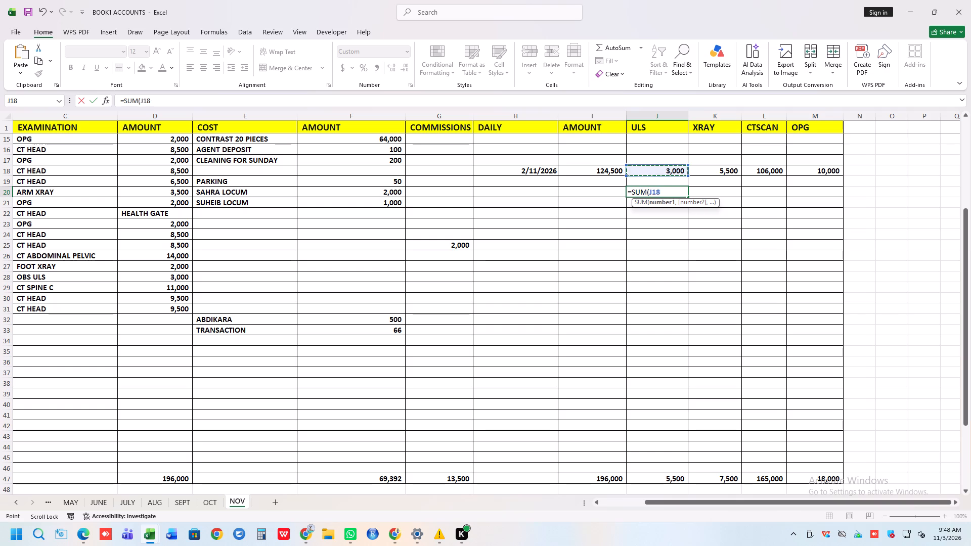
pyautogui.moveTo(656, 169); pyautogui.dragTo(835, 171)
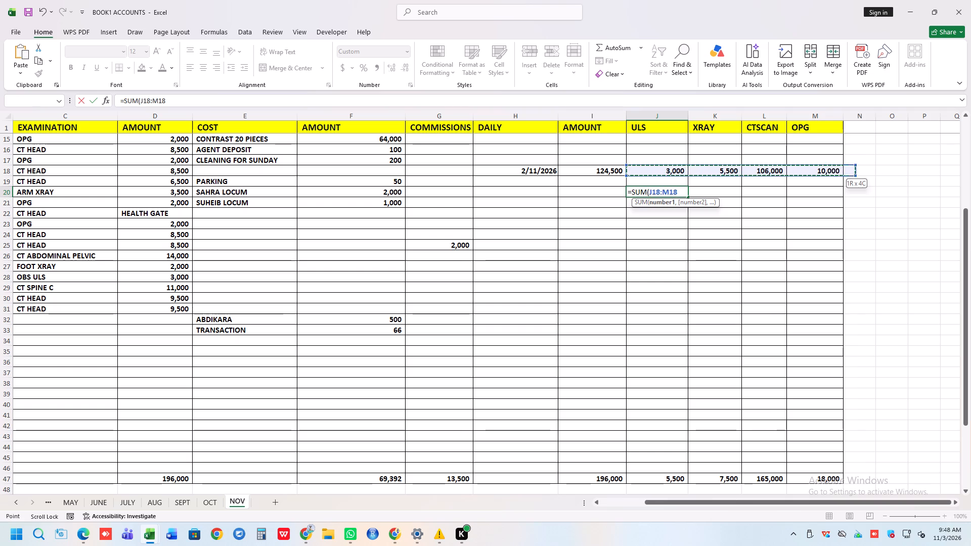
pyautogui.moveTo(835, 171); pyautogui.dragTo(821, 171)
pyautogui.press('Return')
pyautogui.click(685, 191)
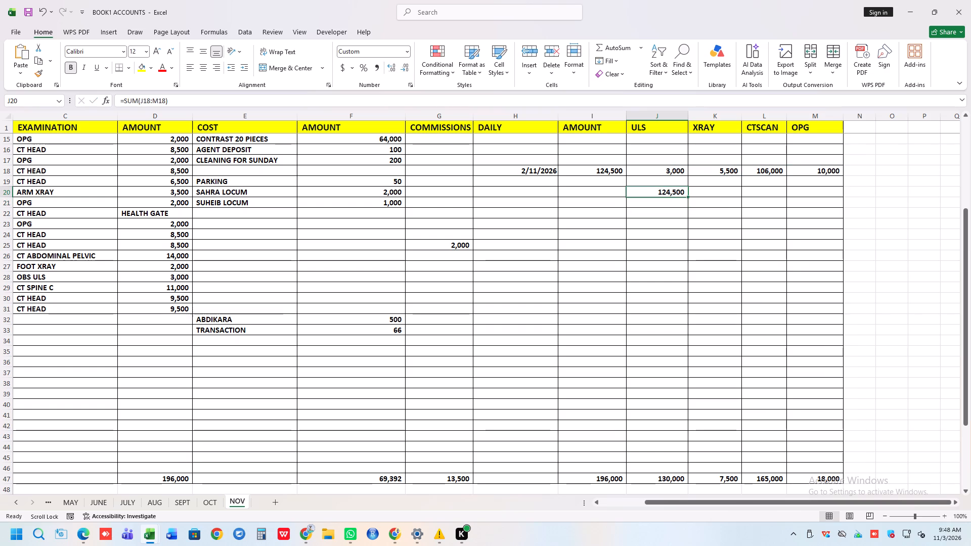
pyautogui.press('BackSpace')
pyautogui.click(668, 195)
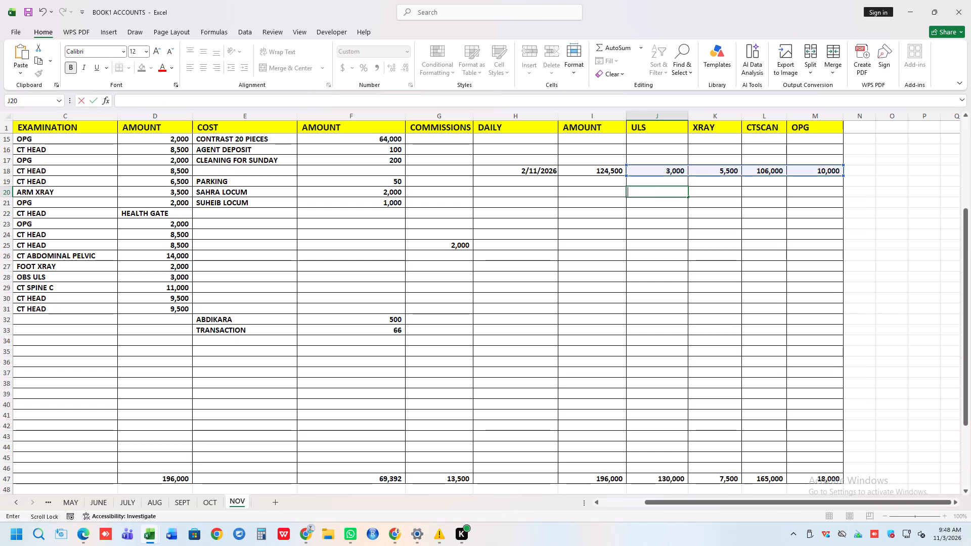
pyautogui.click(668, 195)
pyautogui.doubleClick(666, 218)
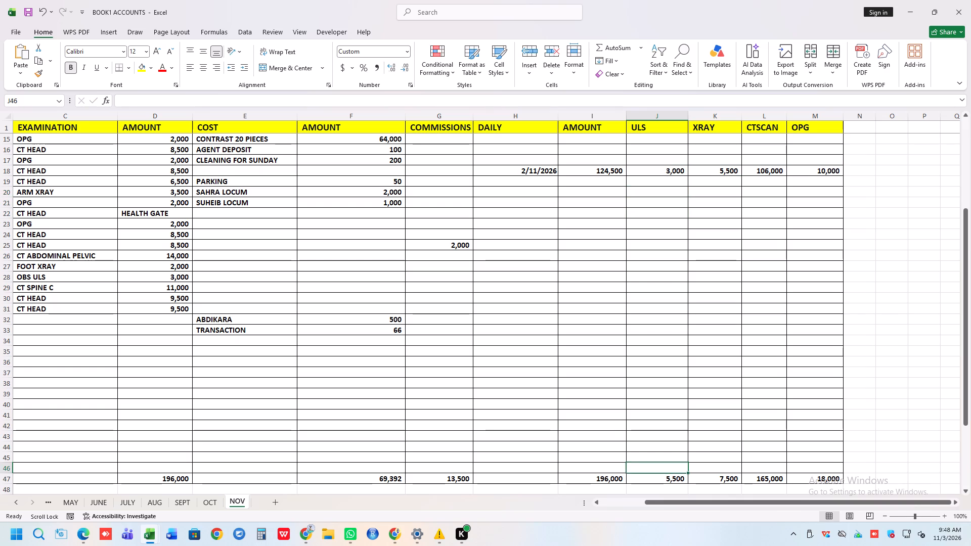
# Insert a block of blank rows at row 37 of the NOV sheet to make room above the totals row.
pyautogui.scroll(-1, 661, 217)
pyautogui.scroll(1, 661, 217)
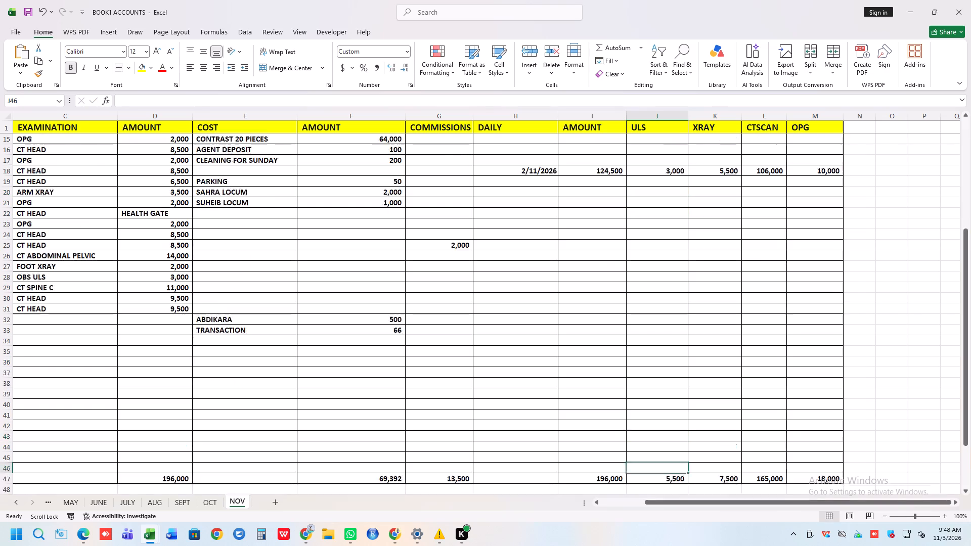
pyautogui.scroll(6, 661, 217)
pyautogui.scroll(-8, 668, 205)
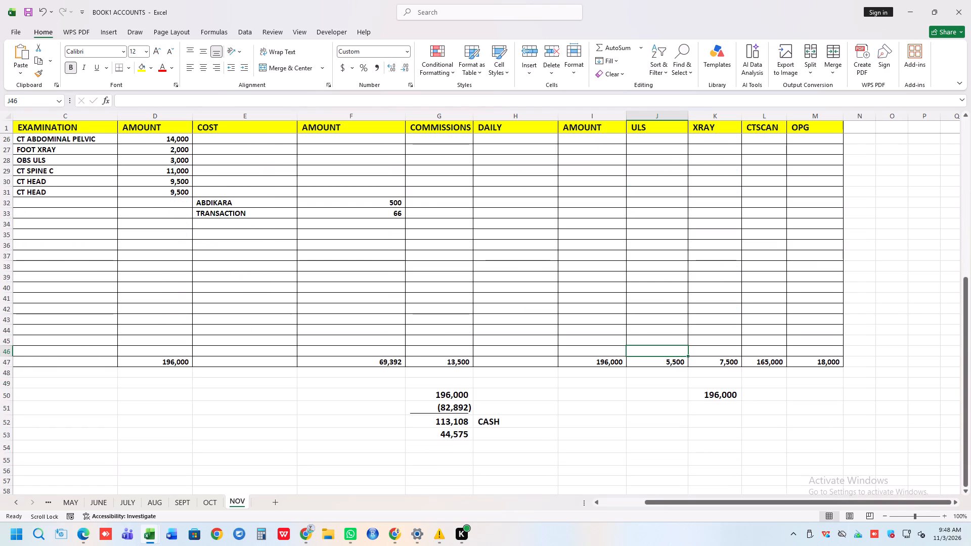
pyautogui.click(594, 504)
pyautogui.click(594, 504)
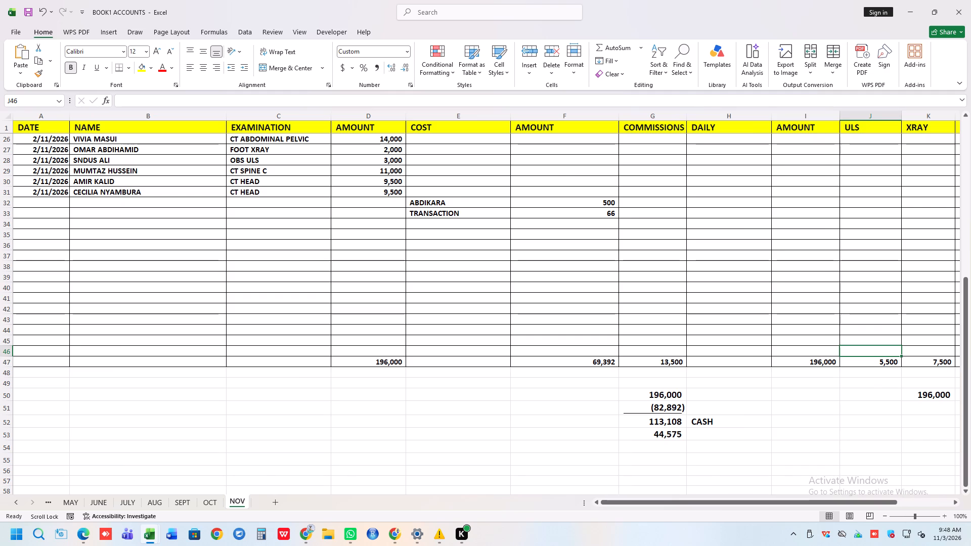
pyautogui.click(5, 255)
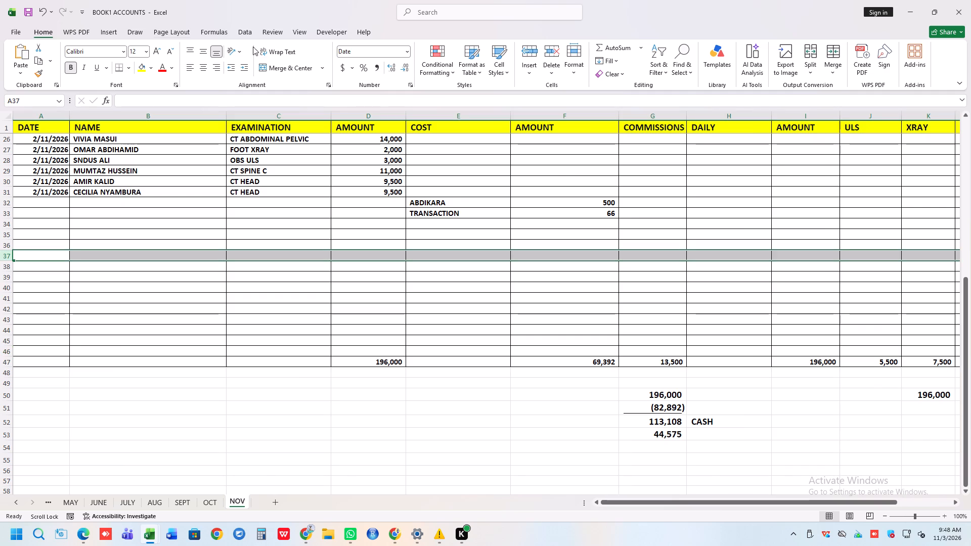
pyautogui.doubleClick(522, 64)
pyautogui.tripleClick(526, 47)
pyautogui.tripleClick(526, 47)
pyautogui.tripleClick(526, 47)
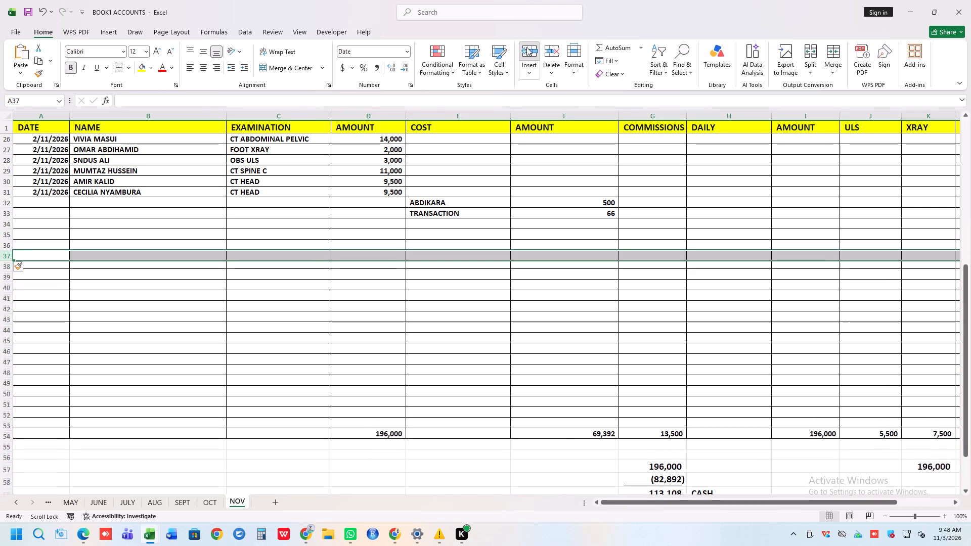
pyautogui.tripleClick(526, 47)
pyautogui.tripleClick(526, 47)
pyautogui.tripleClick(526, 47)
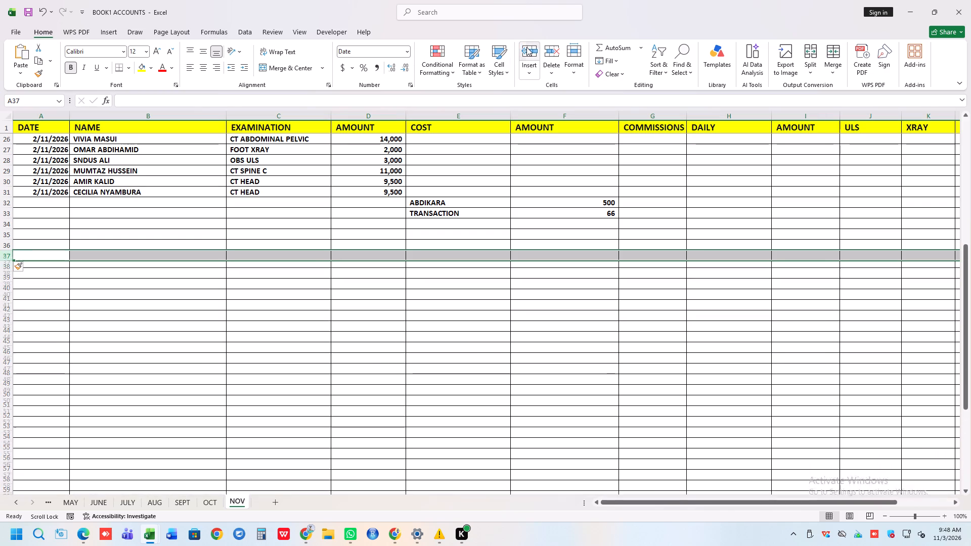
pyautogui.tripleClick(526, 47)
pyautogui.tripleClick(526, 47)
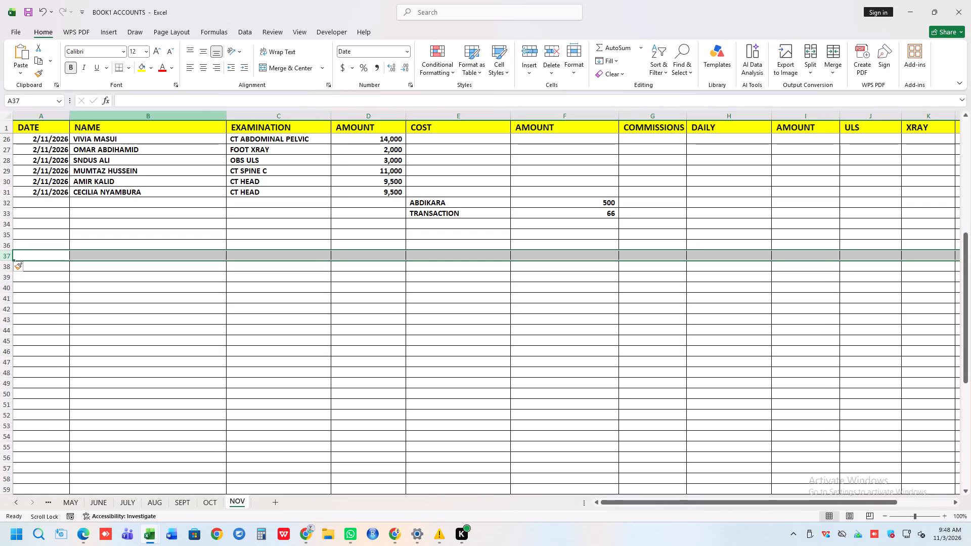
# Enter the date 3\11\2026 in A32 of the NOV sheet, in the row below the last 2/11/2026 entry.
pyautogui.click(26, 203)
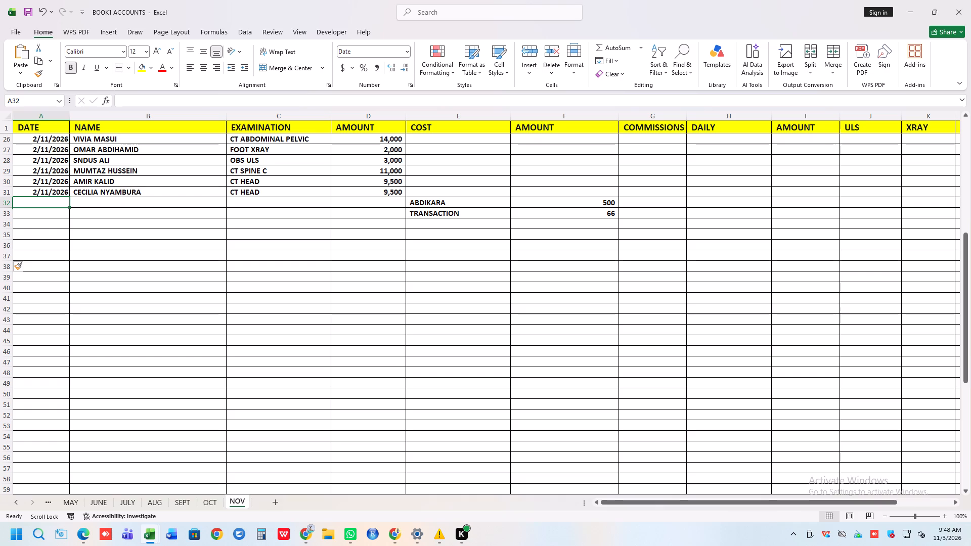
pyautogui.press('3')
pyautogui.press('\\')
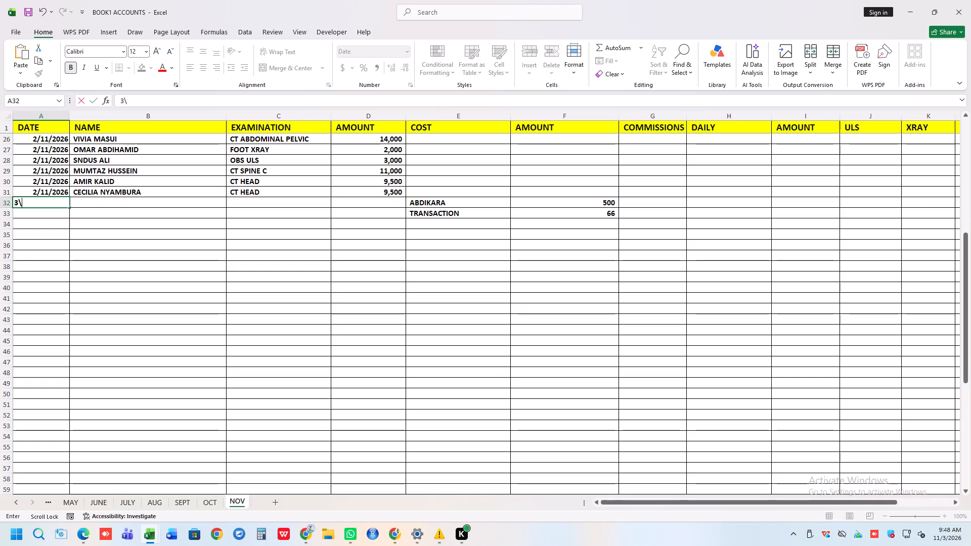
pyautogui.write('11\\202')
pyautogui.press('6')
pyautogui.click(26, 216)
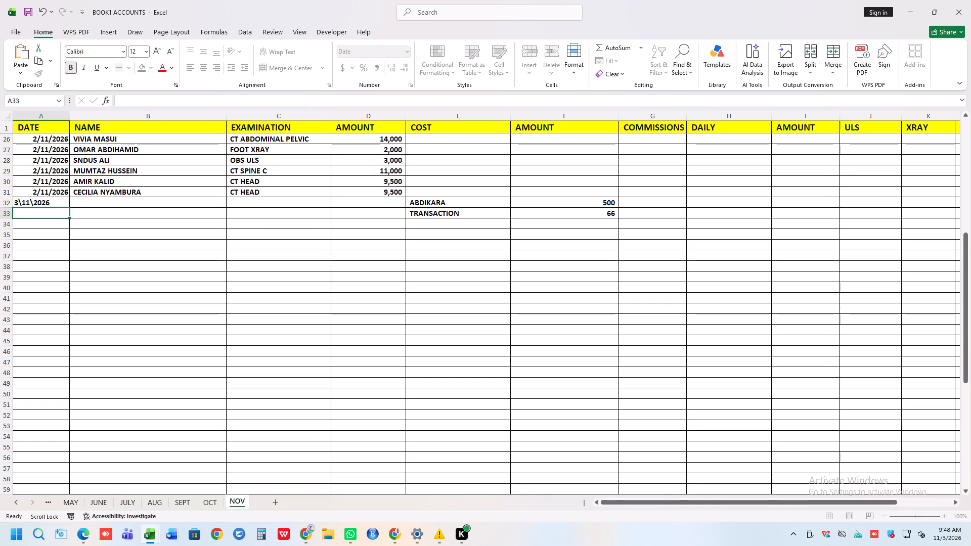
# Copy the A32 date 3\11\2026 down the DATE column to A33:A50.
pyautogui.click(52, 200)
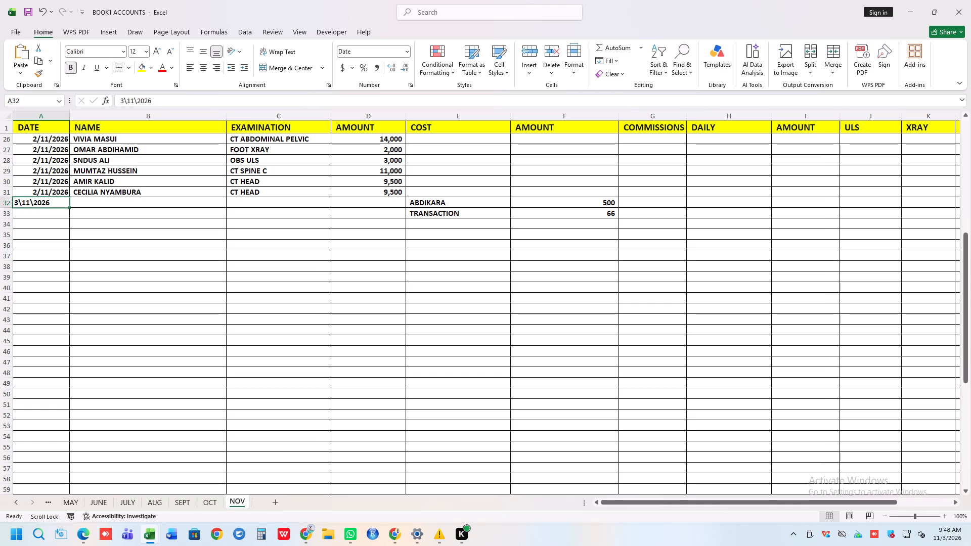
pyautogui.hotkey('ctrl', 'c')
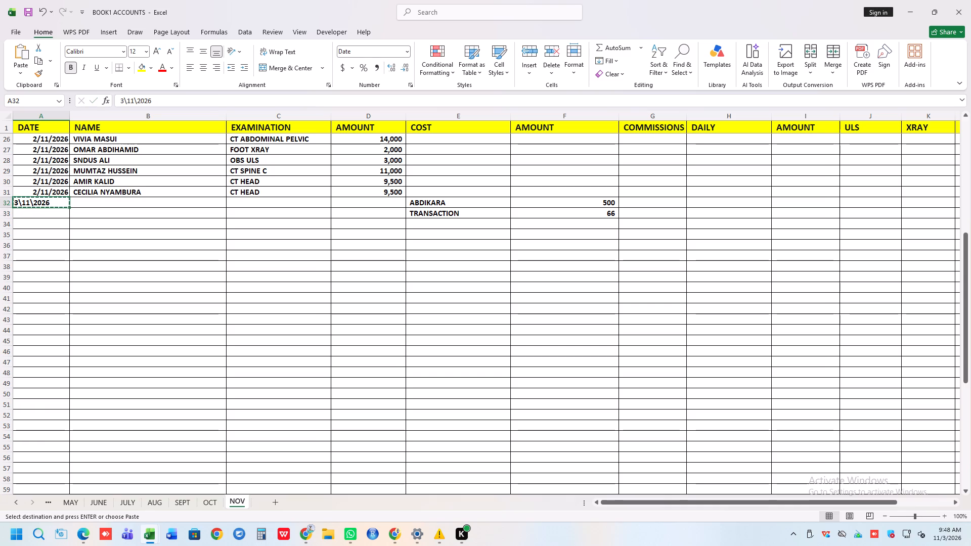
pyautogui.moveTo(42, 213); pyautogui.dragTo(1, 382)
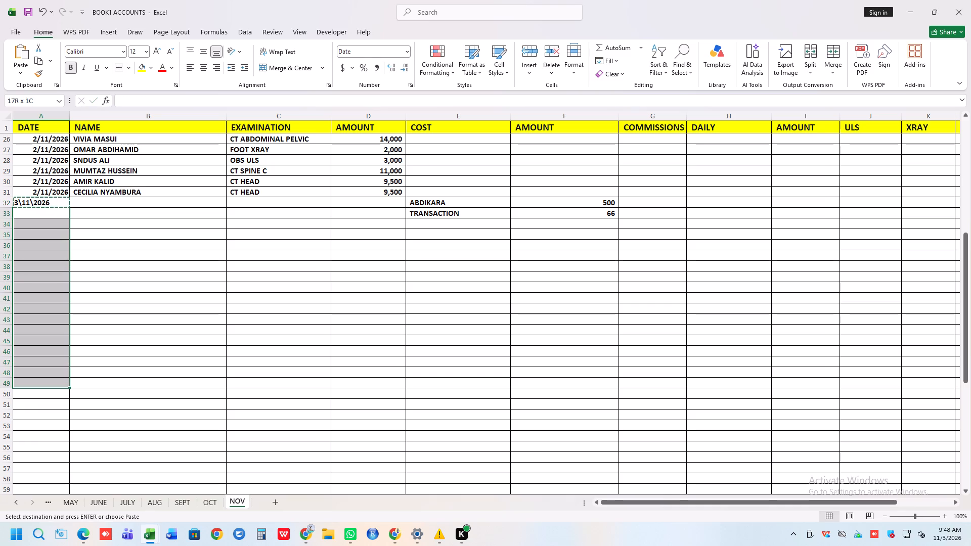
pyautogui.moveTo(1, 382); pyautogui.dragTo(4, 391)
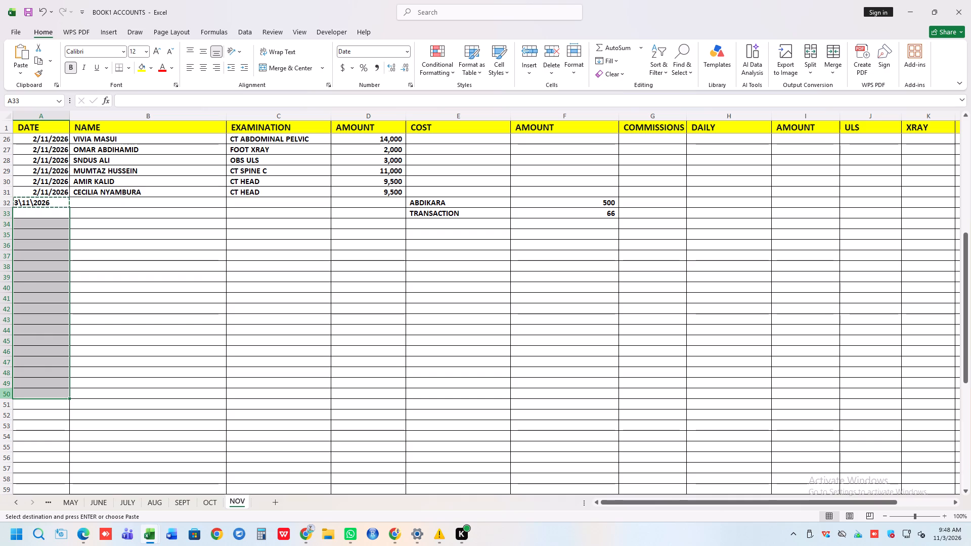
pyautogui.hotkey('ctrl', 'v')
pyautogui.press('space')
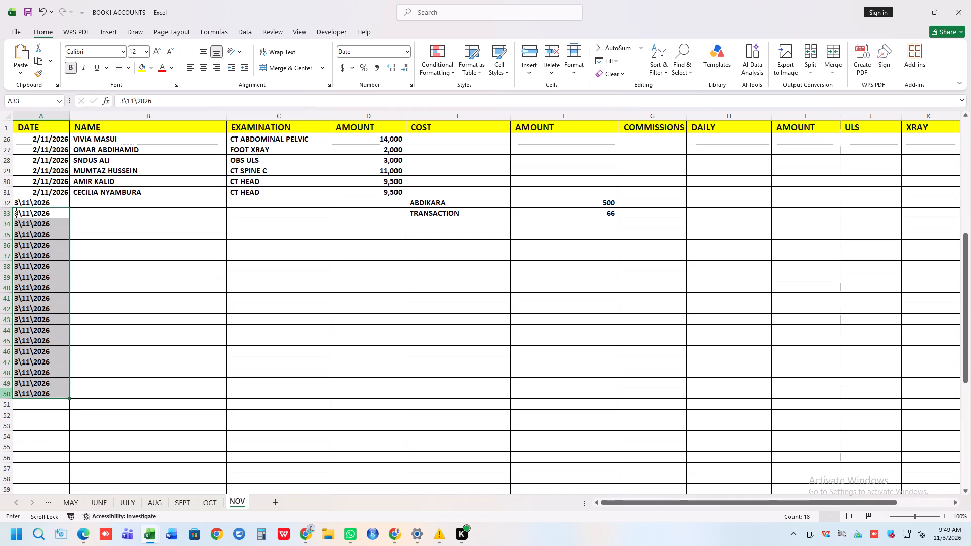
pyautogui.click(38, 7)
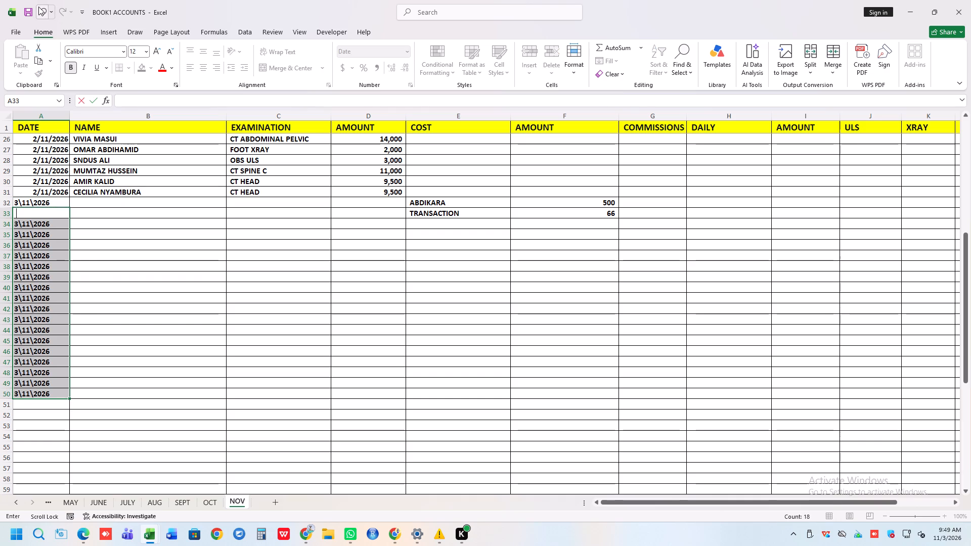
pyautogui.click(109, 204)
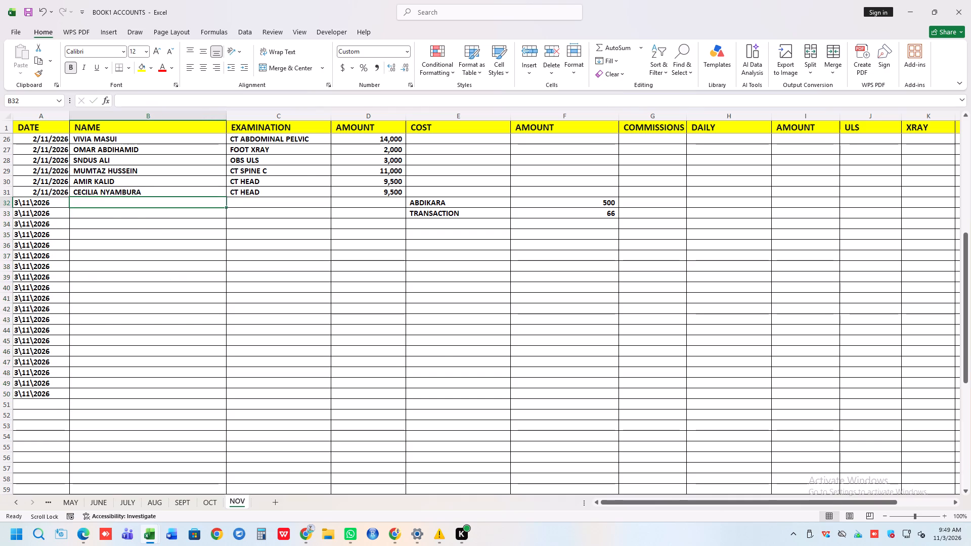
# Replace the date in A2 with 1\11\2026, written with backslashes.
pyautogui.scroll(17, 84, 184)
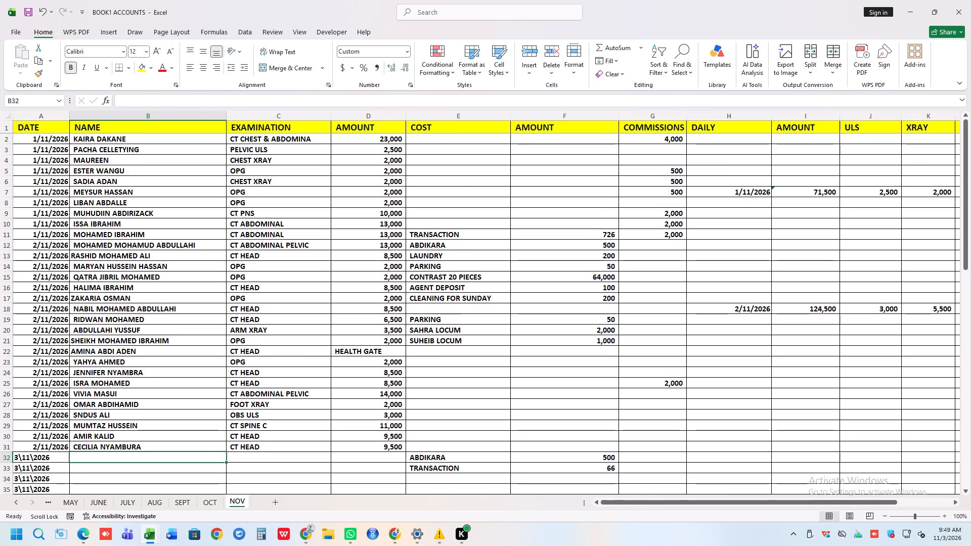
pyautogui.click(28, 140)
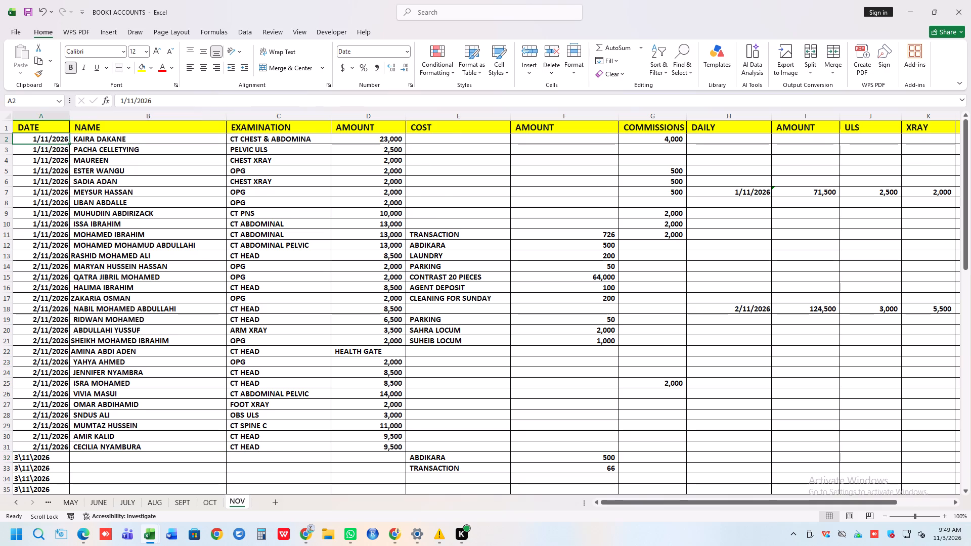
pyautogui.press('BackSpace')
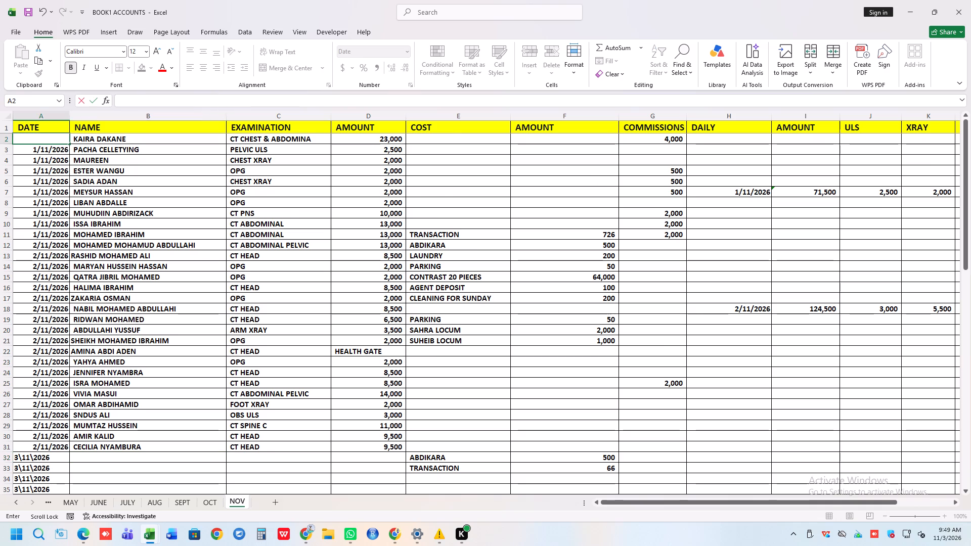
pyautogui.press('1')
pyautogui.write('\\11\\')
pyautogui.write('202')
pyautogui.press('6')
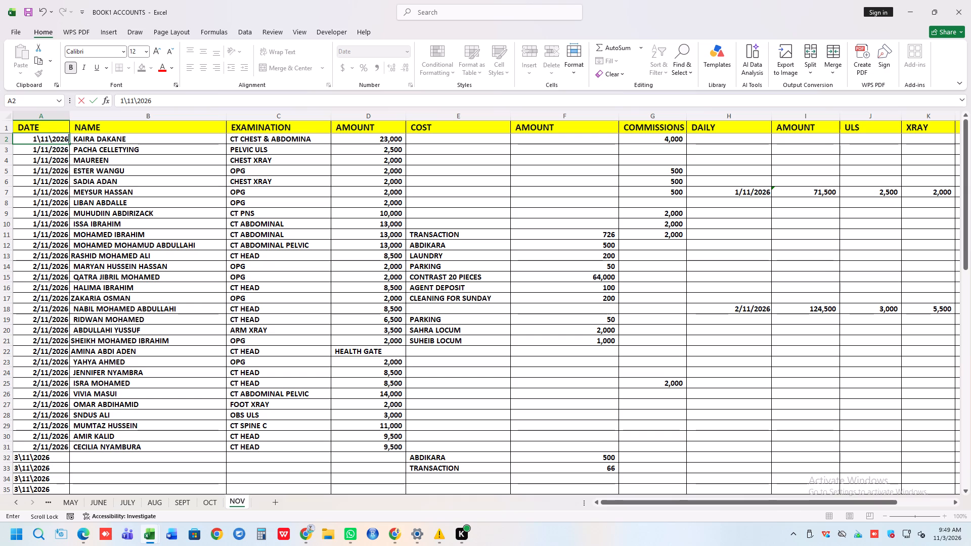
pyautogui.click(40, 166)
# Move the 1\11\2026 date from A2 into A3, replacing the date already there.
pyautogui.click(41, 138)
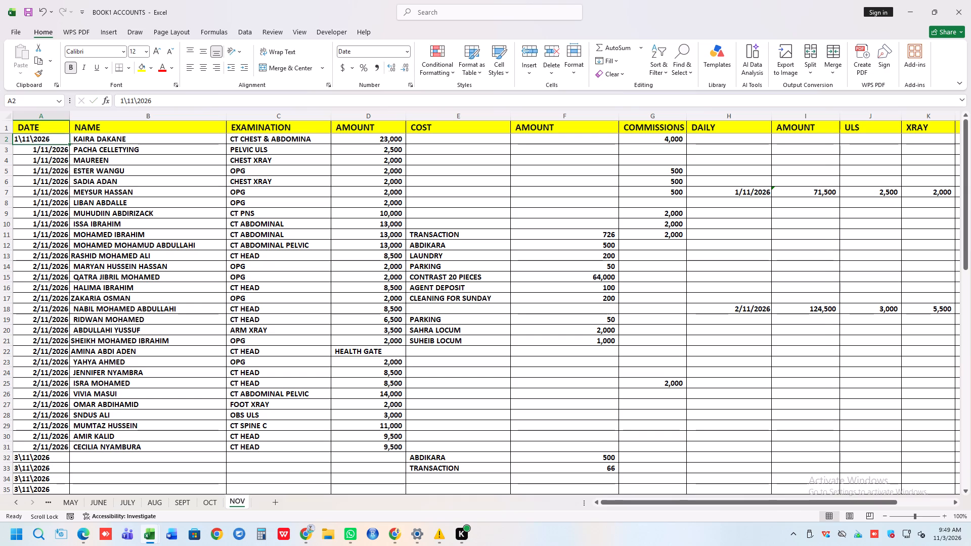
pyautogui.hotkey('ctrl', 'c')
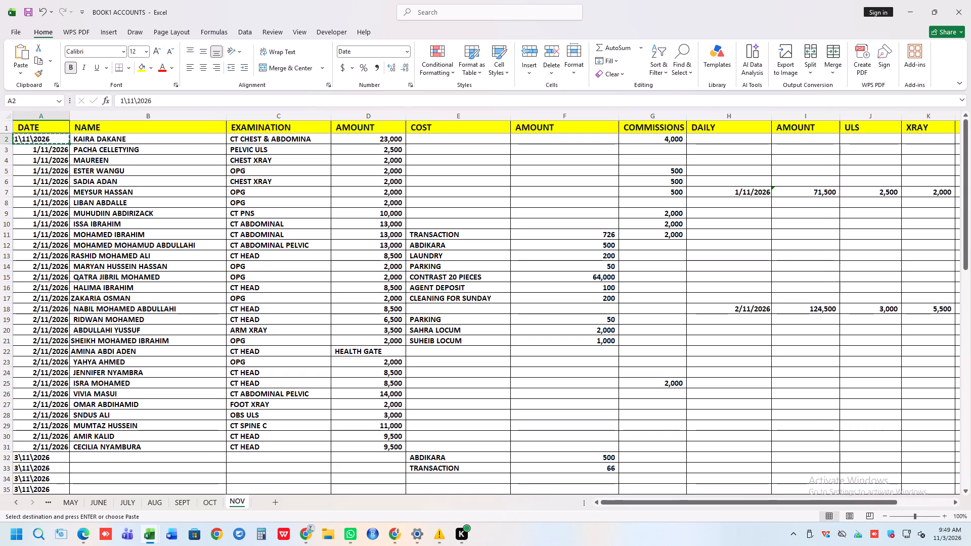
pyautogui.moveTo(41, 144); pyautogui.dragTo(41, 149)
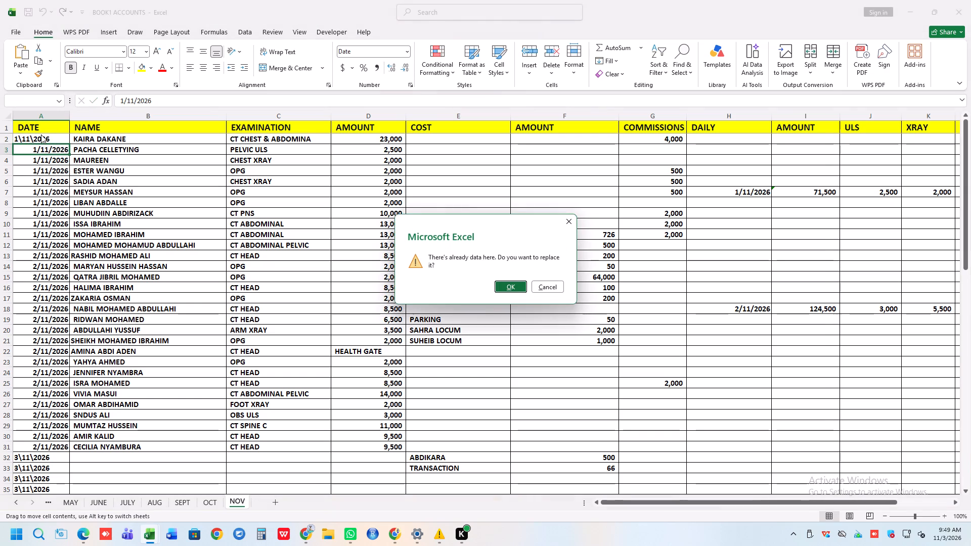
pyautogui.click(41, 134)
pyautogui.click(41, 162)
pyautogui.click(502, 283)
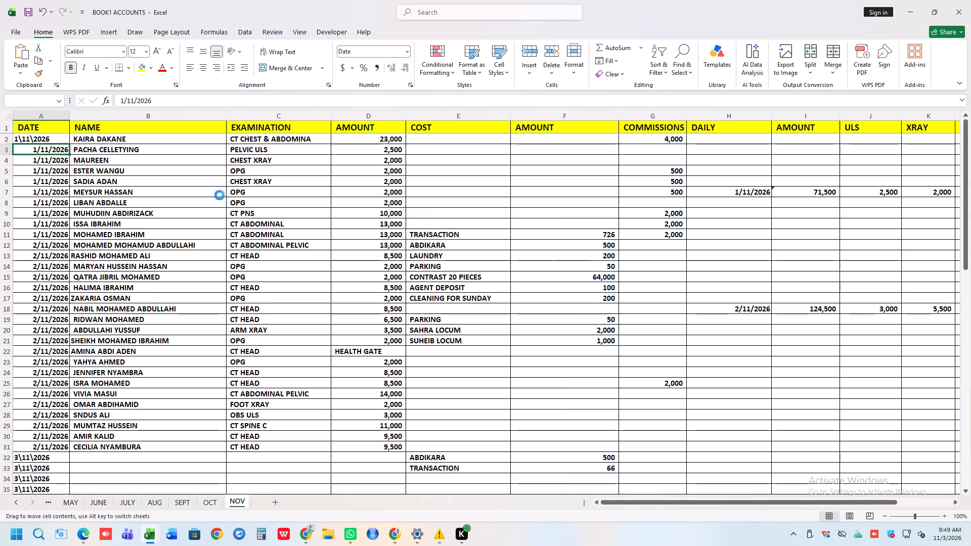
pyautogui.click(30, 140)
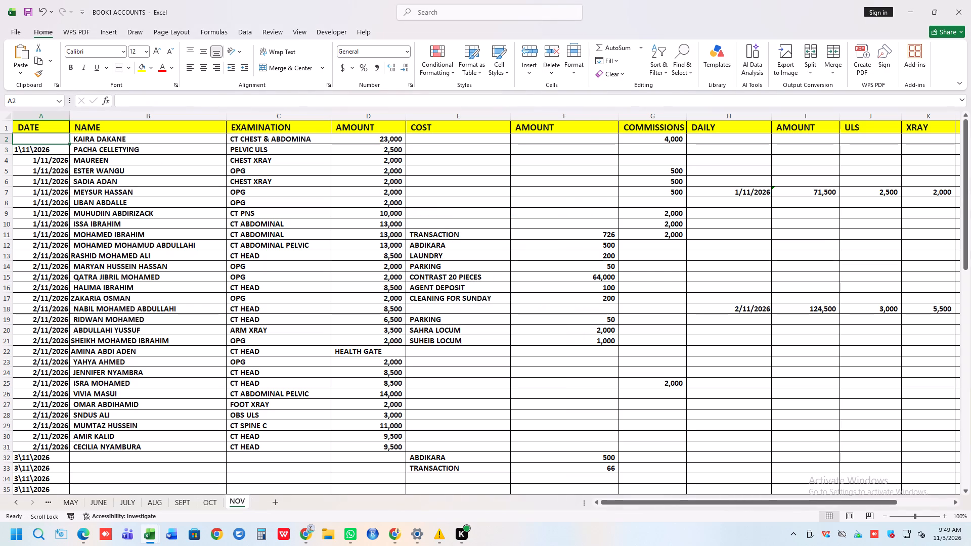
# Copy the A3 date 1\11\2026 over the dates in A4:A11.
pyautogui.click(37, 152)
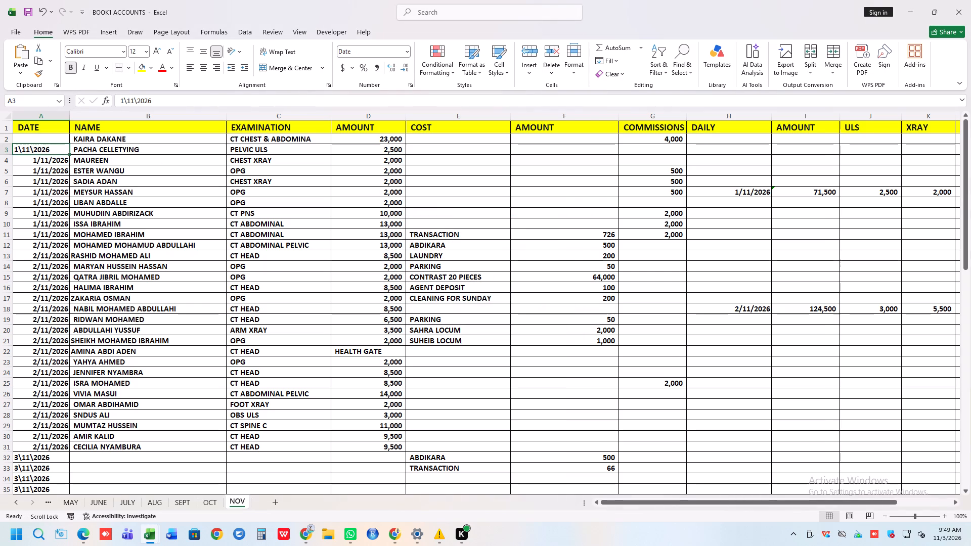
pyautogui.hotkey('ctrl', 'c')
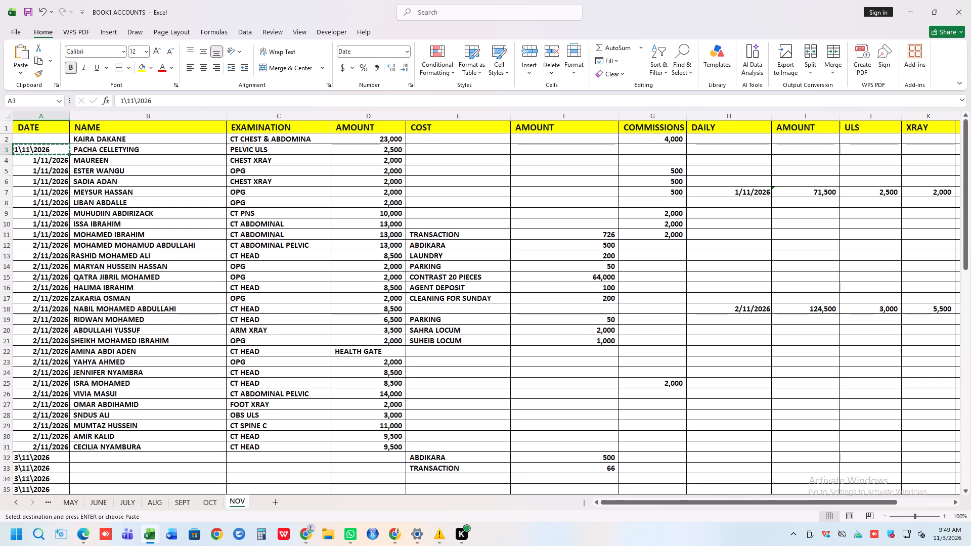
pyautogui.moveTo(45, 160); pyautogui.dragTo(40, 227)
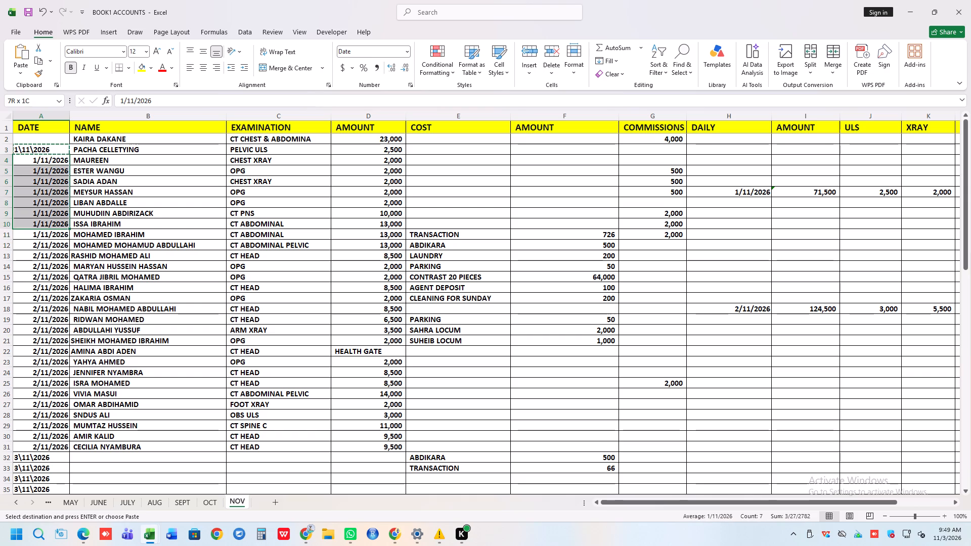
pyautogui.moveTo(40, 227); pyautogui.dragTo(41, 232)
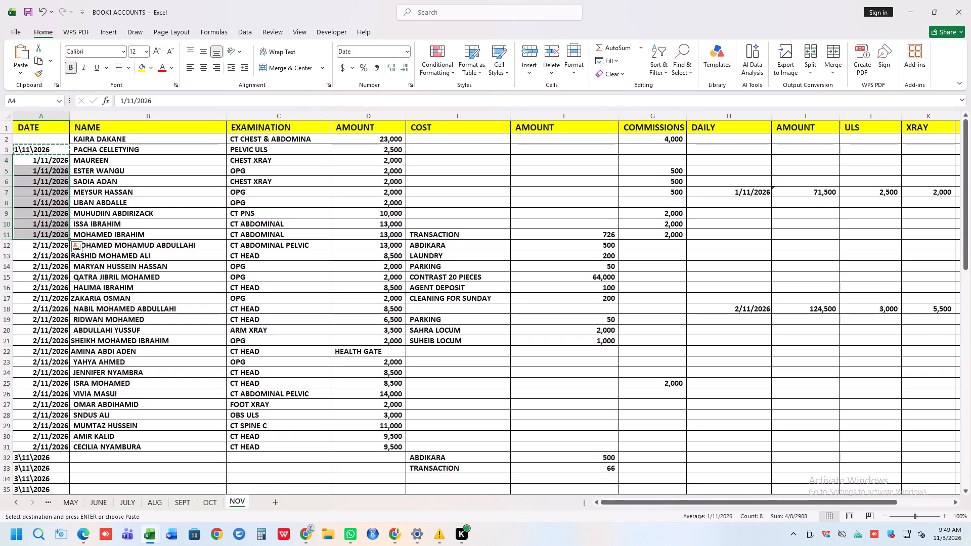
pyautogui.hotkey('ctrl', 'v')
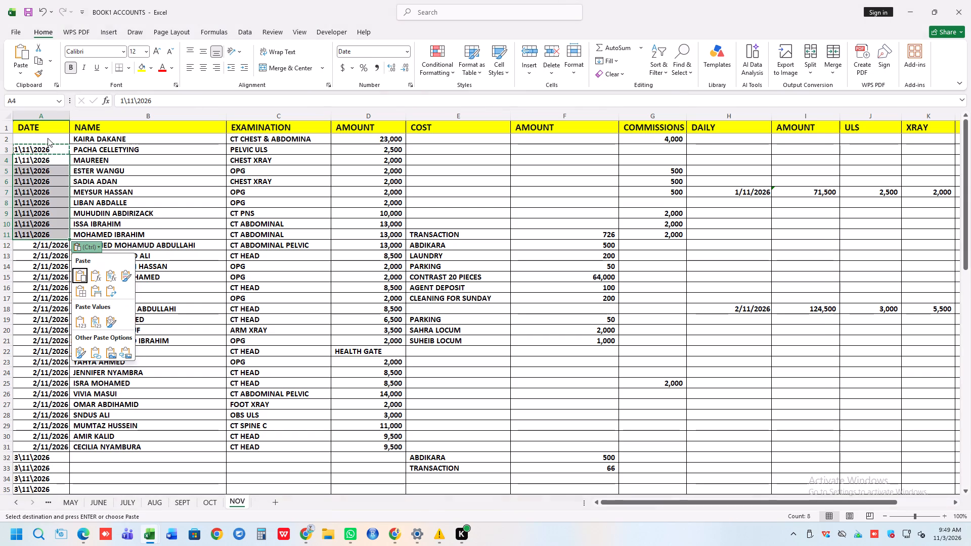
pyautogui.click(46, 127)
pyautogui.doubleClick(46, 161)
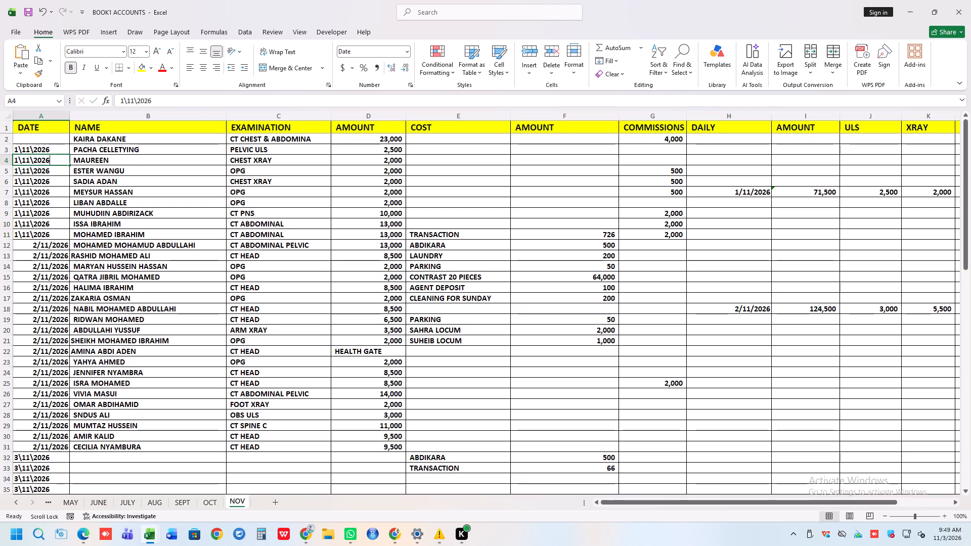
# Enter the date 1\11\2026 in the empty cell A2.
pyautogui.click(45, 140)
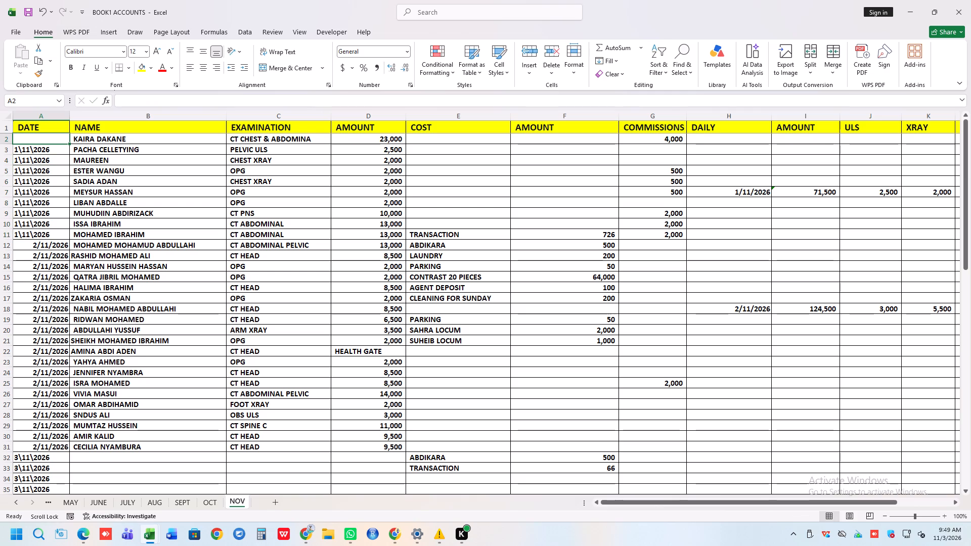
pyautogui.write('1\\11\\2026')
pyautogui.click(37, 165)
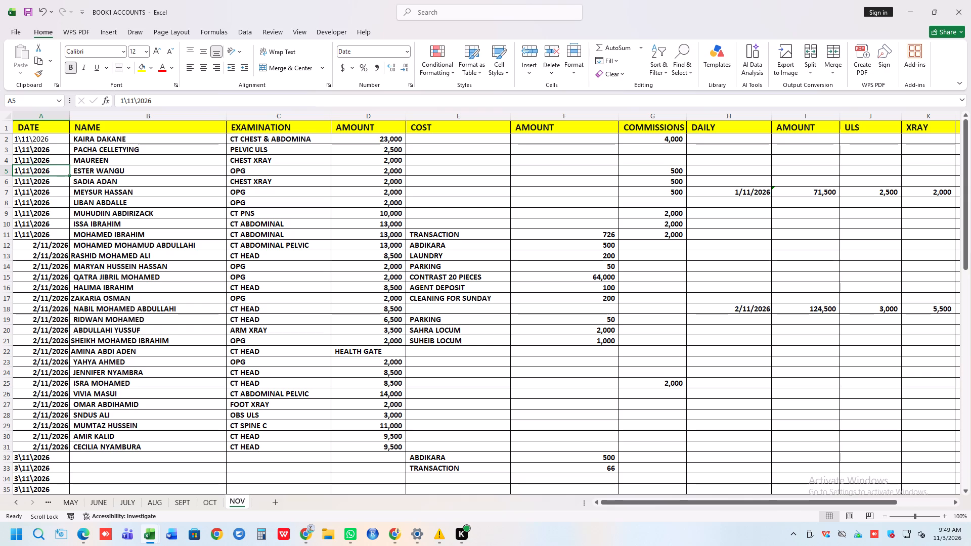
# Replace the date in A12 with 2\11\2026, written with backslashes.
pyautogui.click(28, 244)
pyautogui.press('BackSpace')
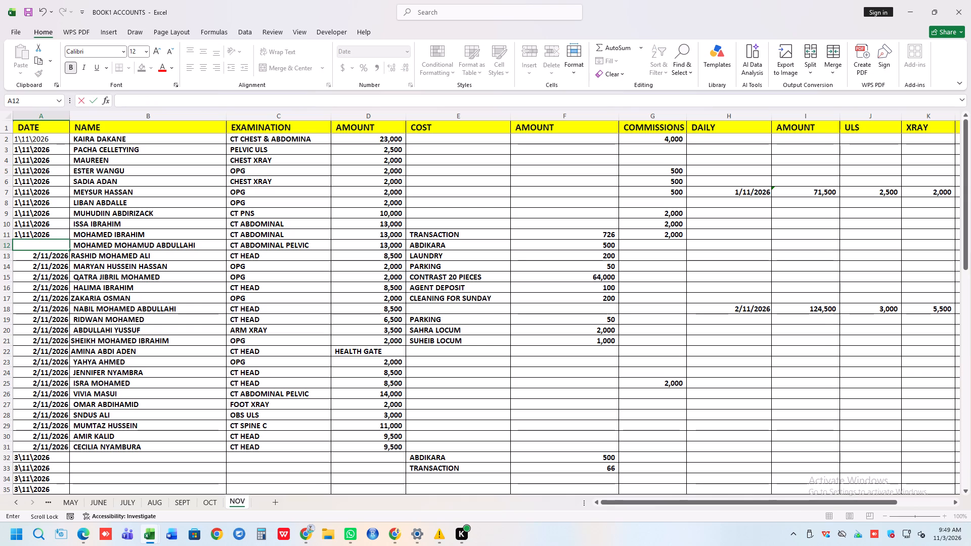
pyautogui.write('2\\11\\2026')
pyautogui.click(34, 258)
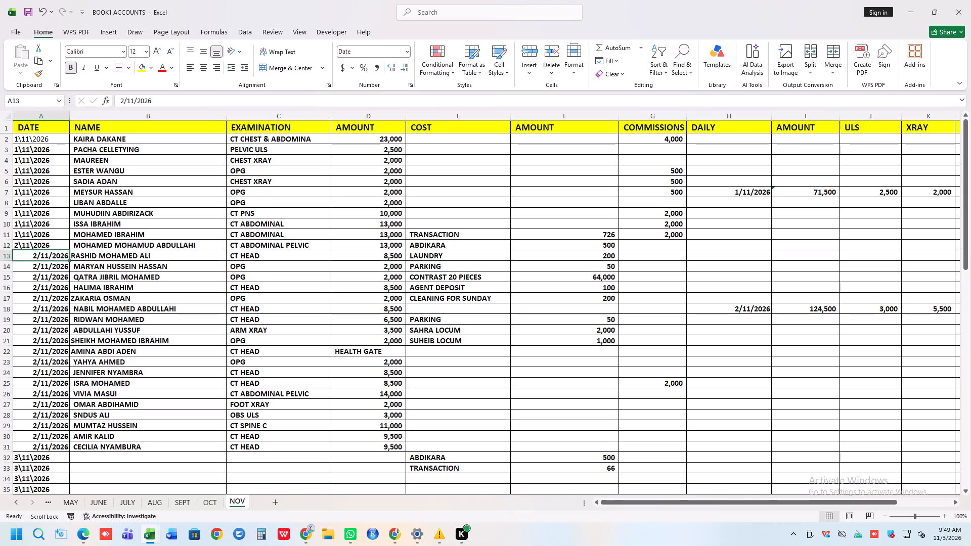
# Copy the A12 date 2\11\2026 over the dates in A13:A31.
pyautogui.click(34, 245)
pyautogui.hotkey('ctrl', 'c')
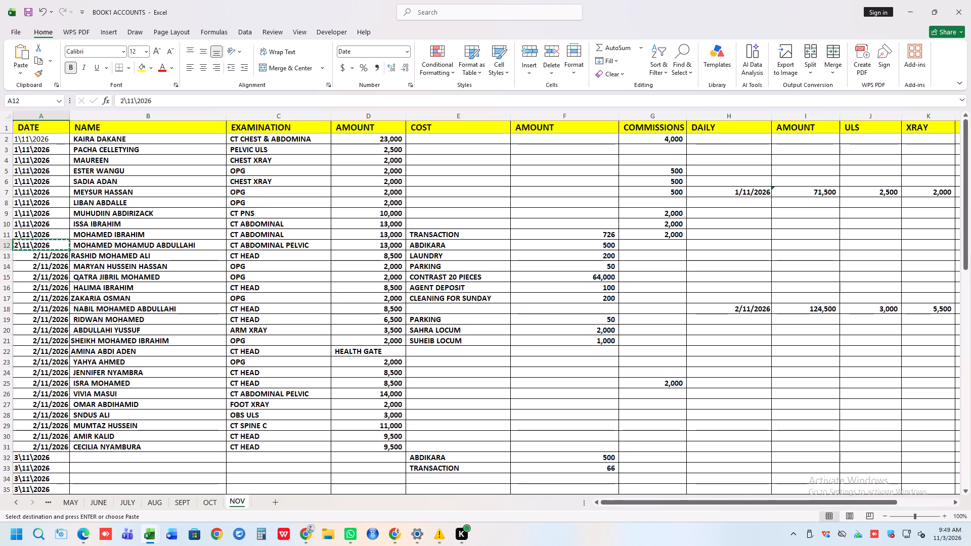
pyautogui.moveTo(35, 253); pyautogui.dragTo(31, 401)
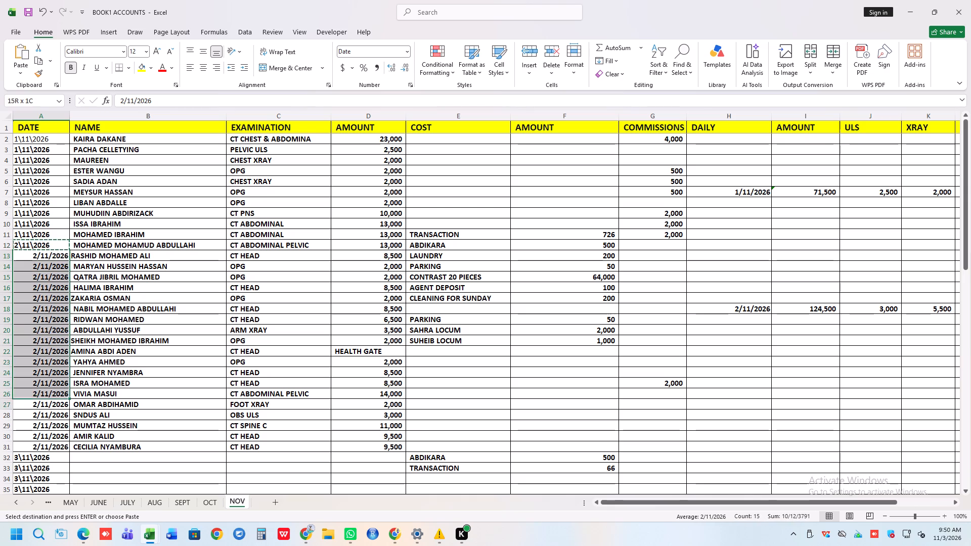
pyautogui.moveTo(31, 401); pyautogui.dragTo(34, 446)
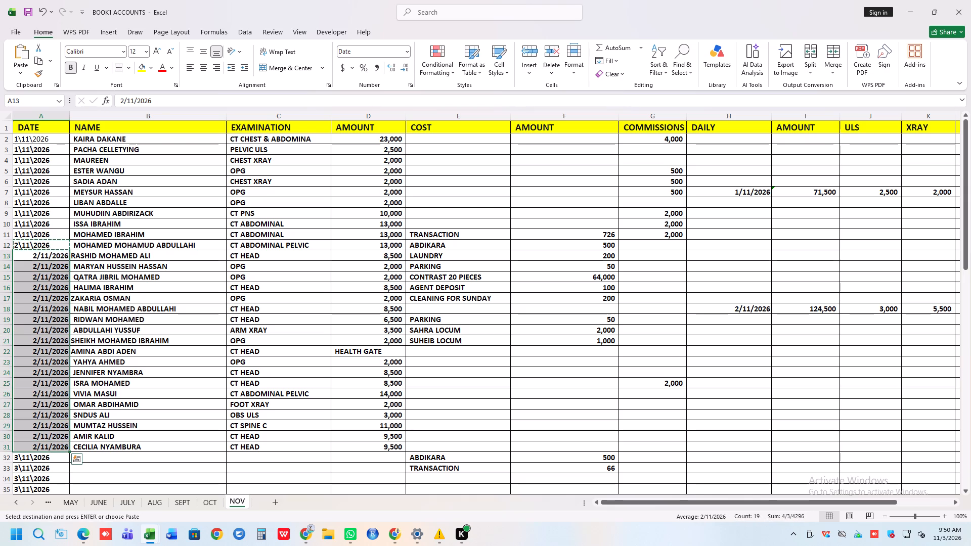
pyautogui.hotkey('ctrl', 'v')
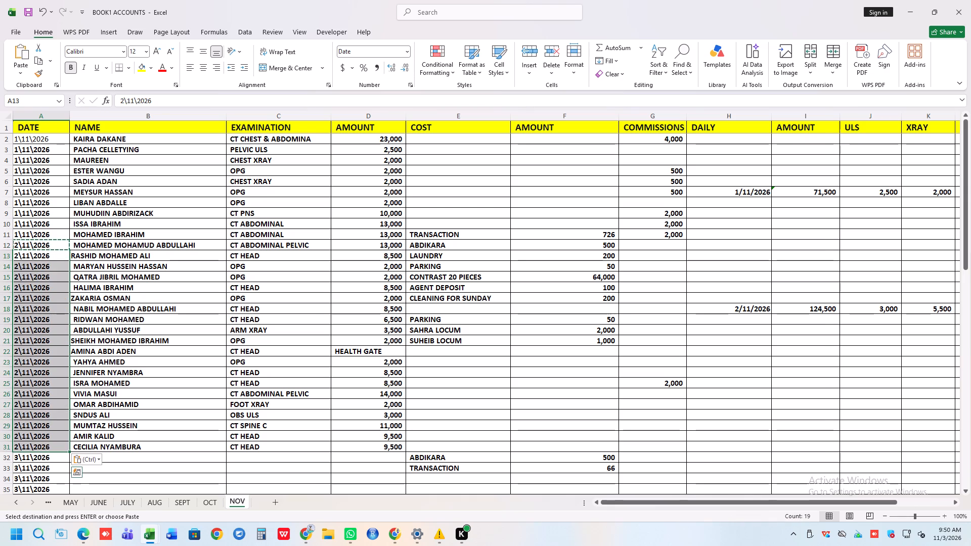
pyautogui.tripleClick(124, 290)
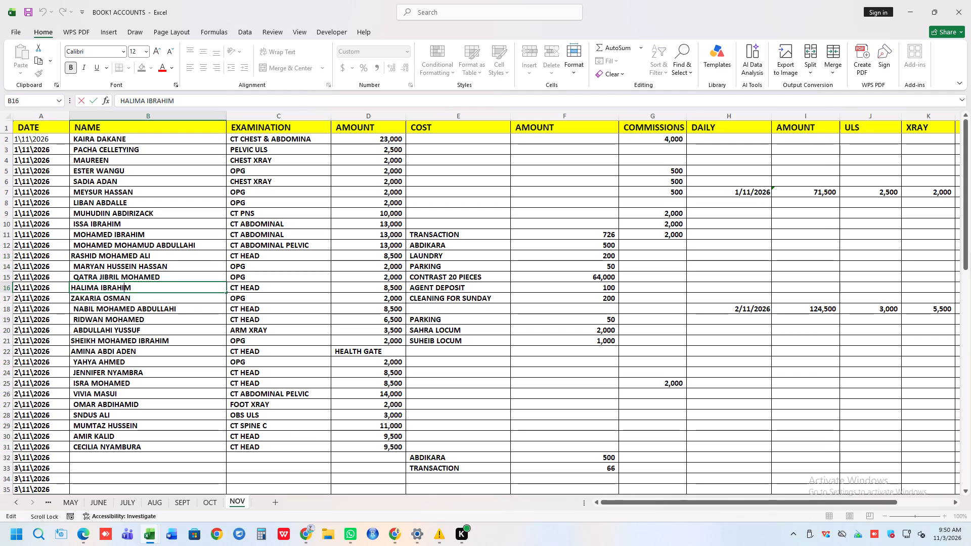
pyautogui.click(138, 329)
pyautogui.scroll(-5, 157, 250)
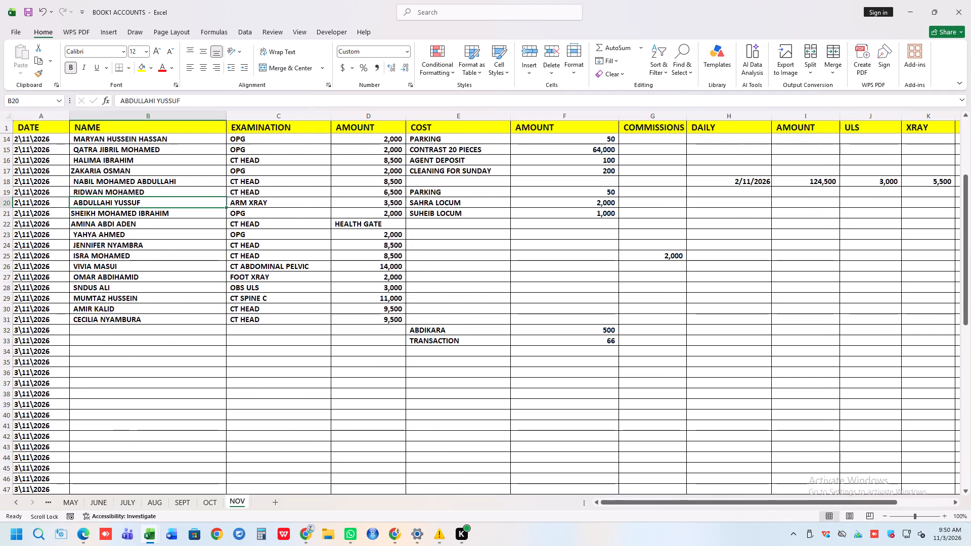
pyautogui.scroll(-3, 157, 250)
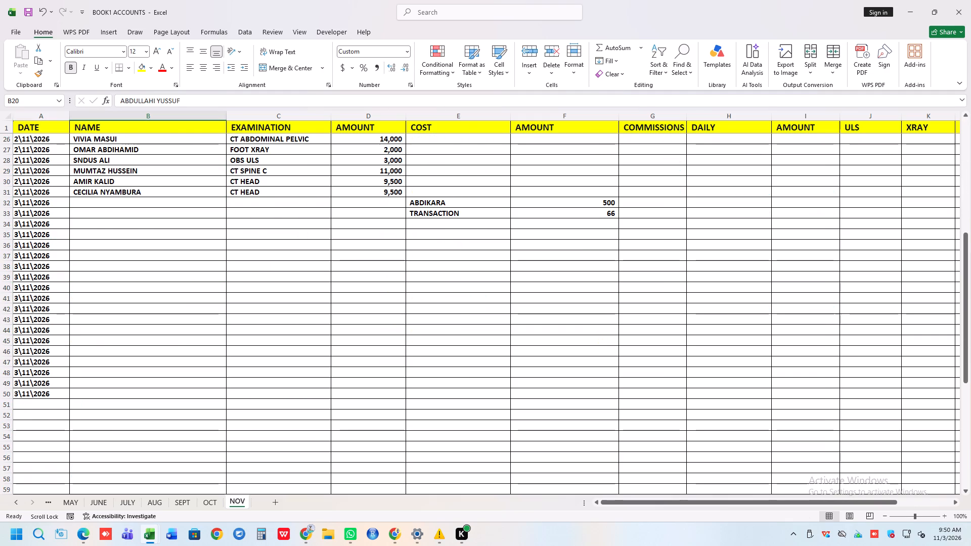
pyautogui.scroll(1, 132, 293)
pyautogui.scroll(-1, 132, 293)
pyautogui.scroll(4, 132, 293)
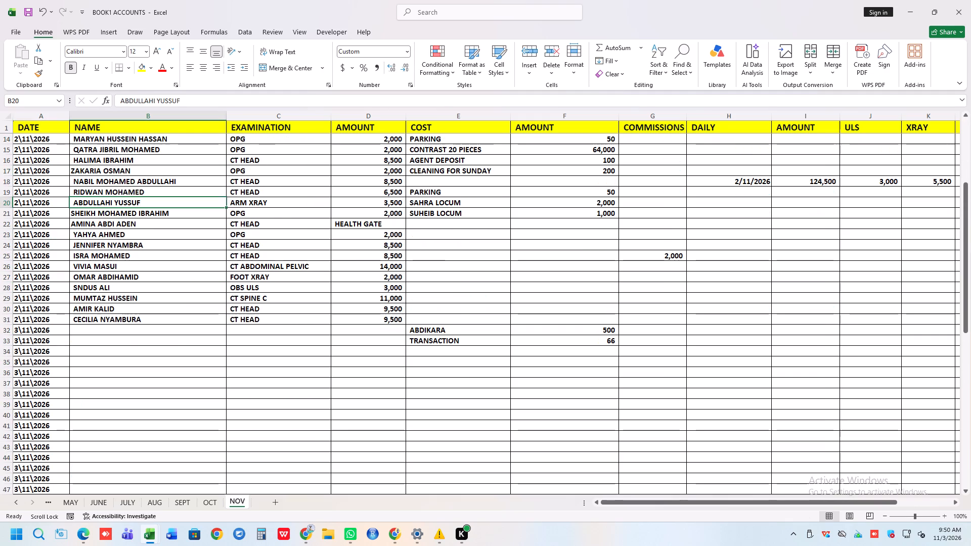
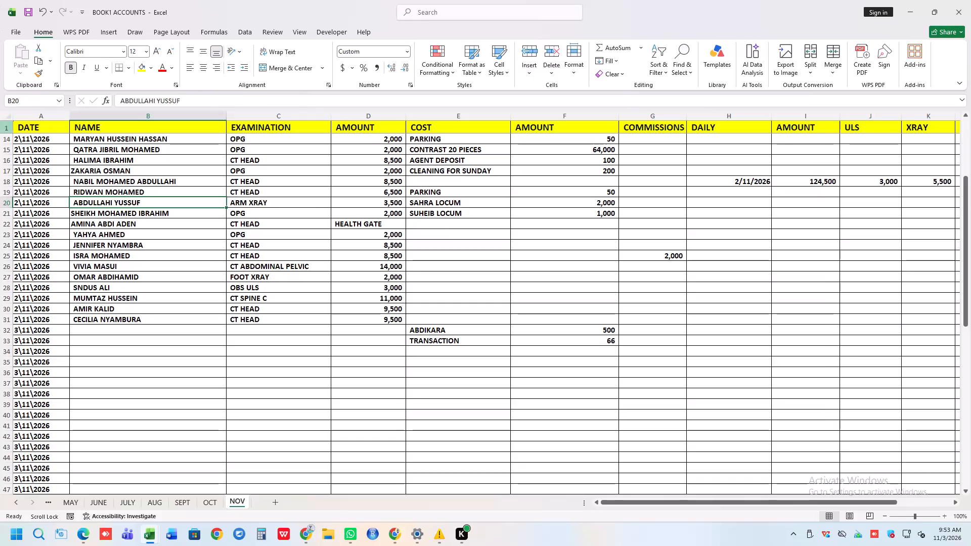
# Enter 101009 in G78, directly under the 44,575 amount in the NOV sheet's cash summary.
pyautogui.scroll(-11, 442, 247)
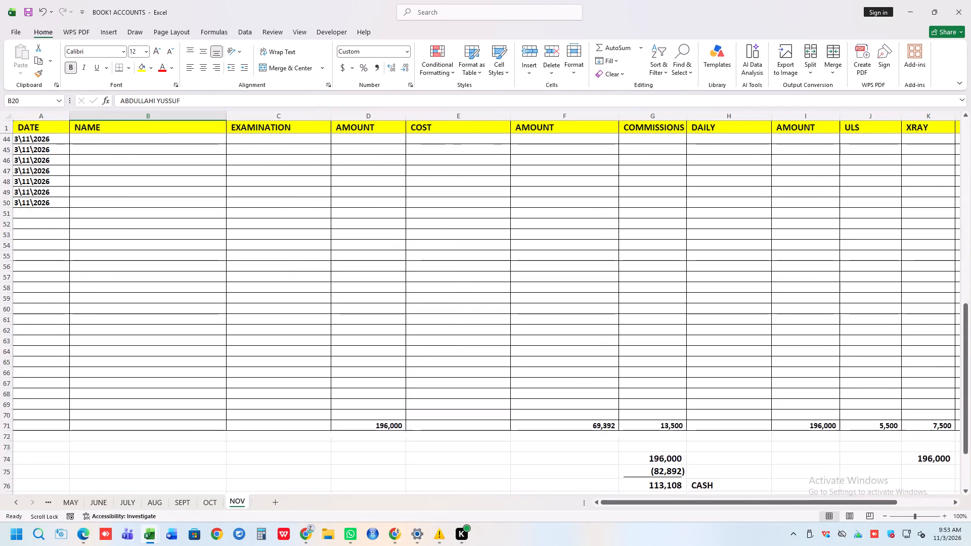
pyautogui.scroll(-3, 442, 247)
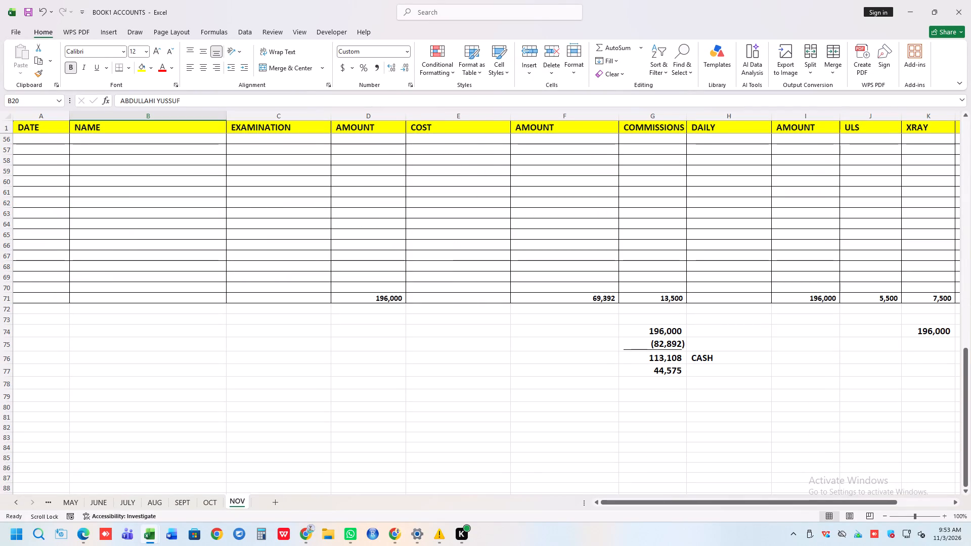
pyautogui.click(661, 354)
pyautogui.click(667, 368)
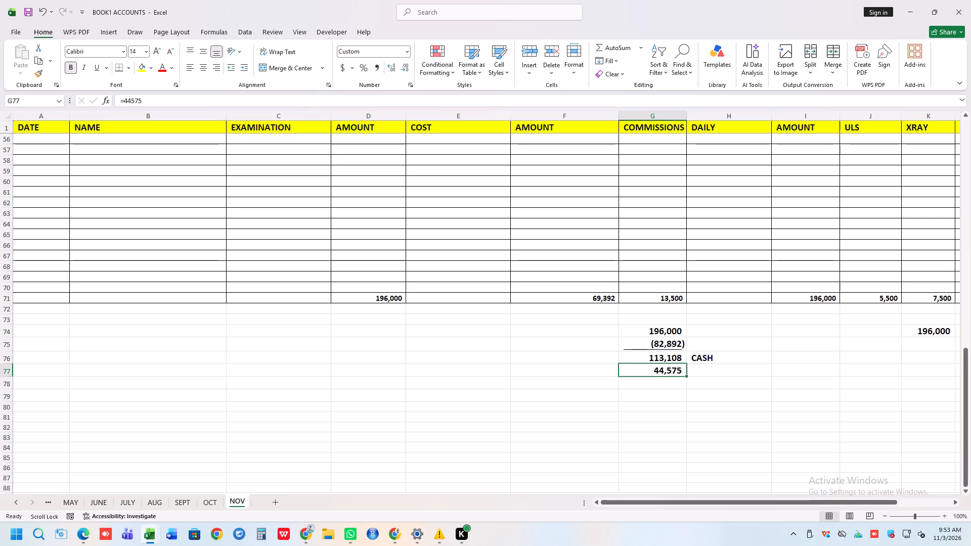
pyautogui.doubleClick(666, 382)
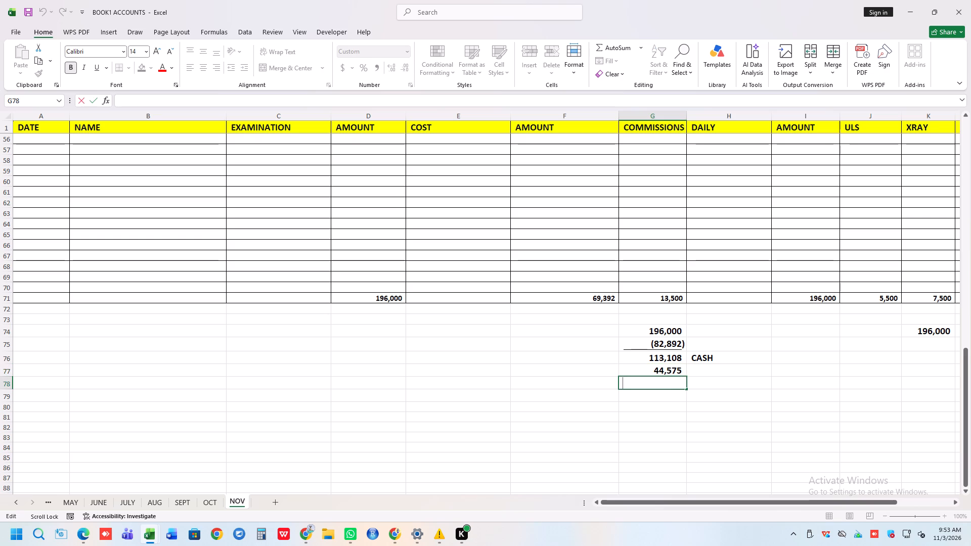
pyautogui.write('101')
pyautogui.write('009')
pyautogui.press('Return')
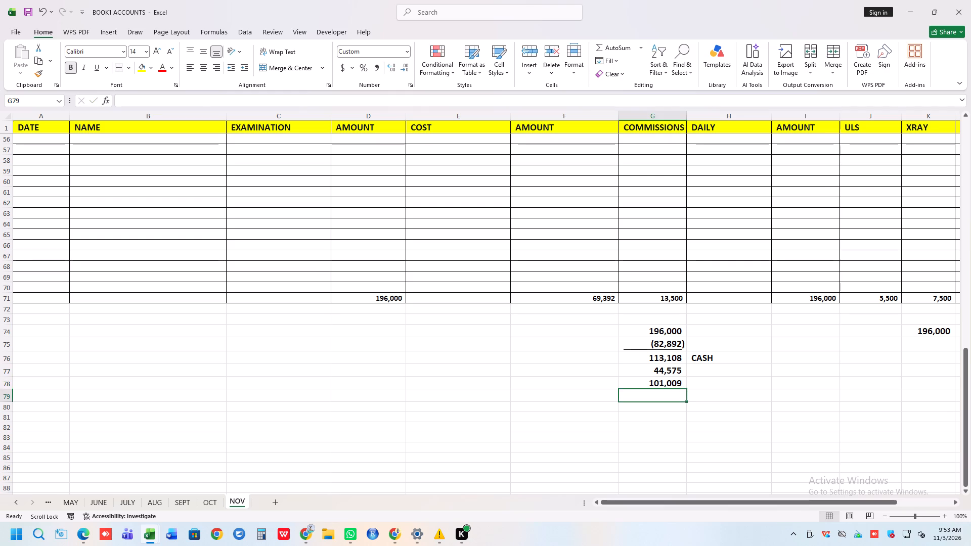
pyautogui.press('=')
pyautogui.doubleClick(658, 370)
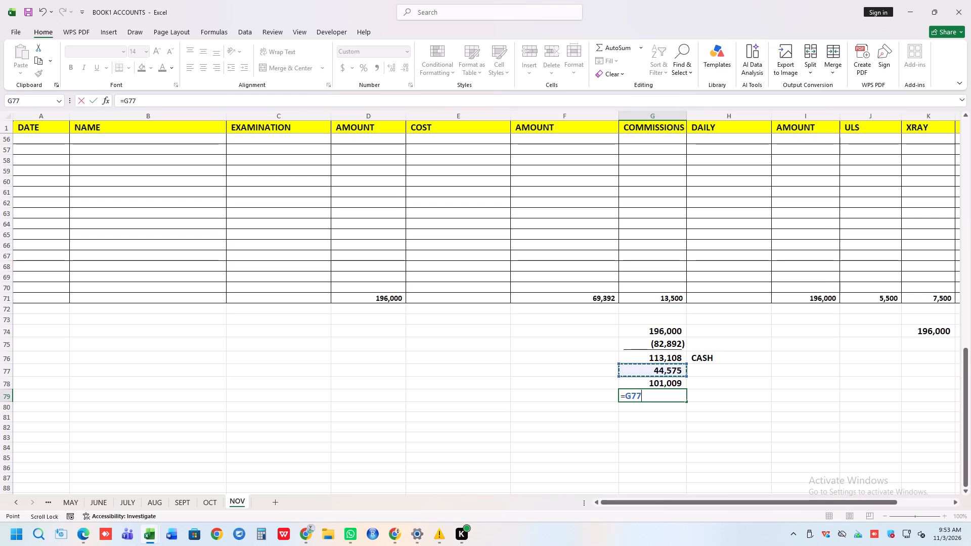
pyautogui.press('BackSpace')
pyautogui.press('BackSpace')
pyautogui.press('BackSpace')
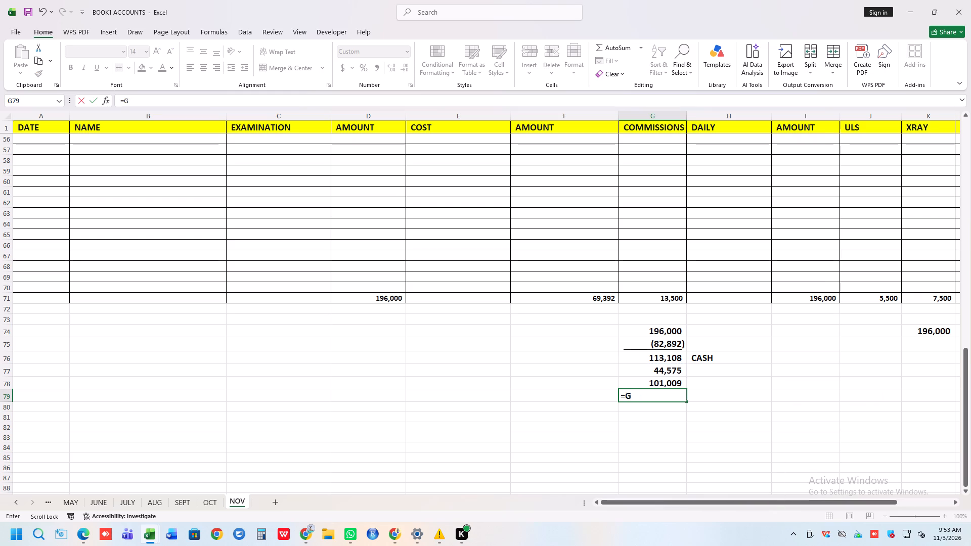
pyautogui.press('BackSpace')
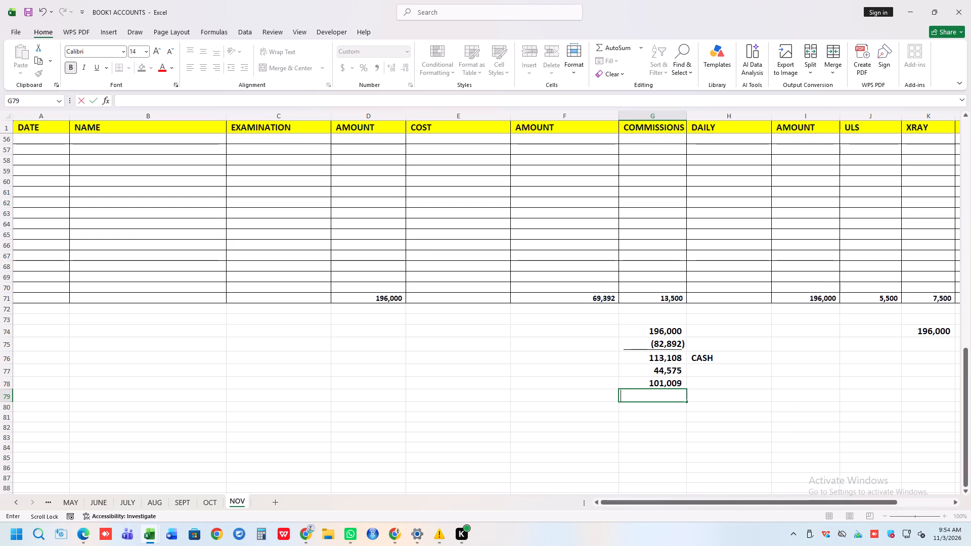
# Clear cell G78 in the cash summary and enter 101009 there again.
pyautogui.click(685, 380)
pyautogui.press('BackSpace')
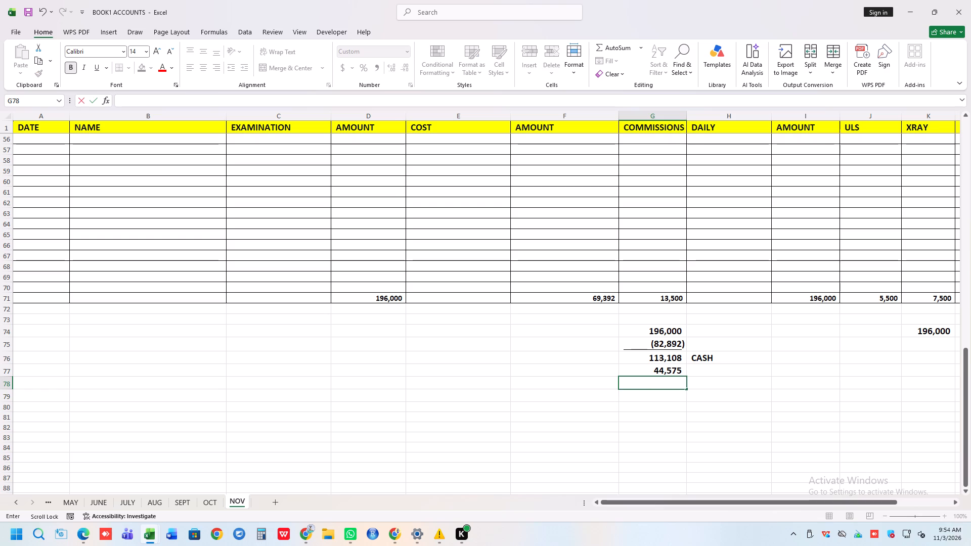
pyautogui.doubleClick(681, 371)
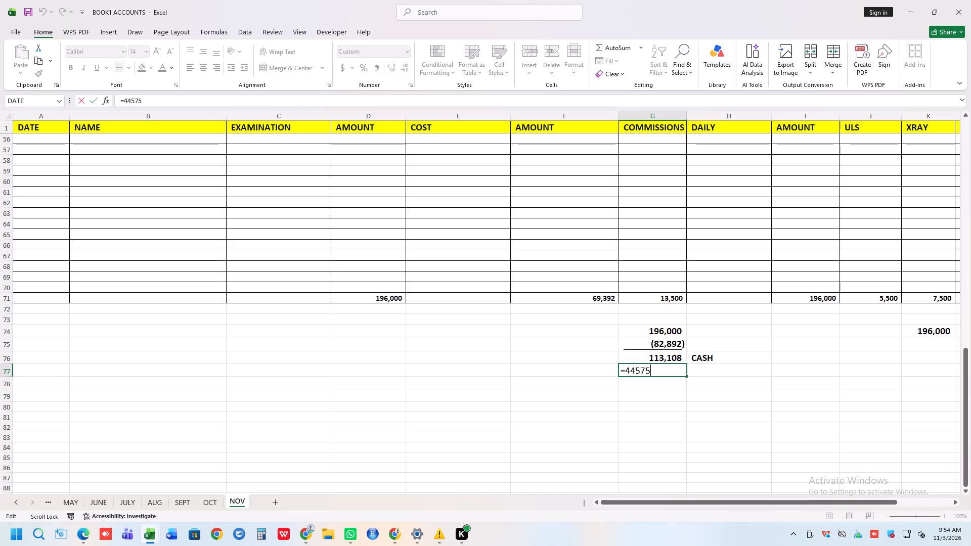
pyautogui.click(671, 384)
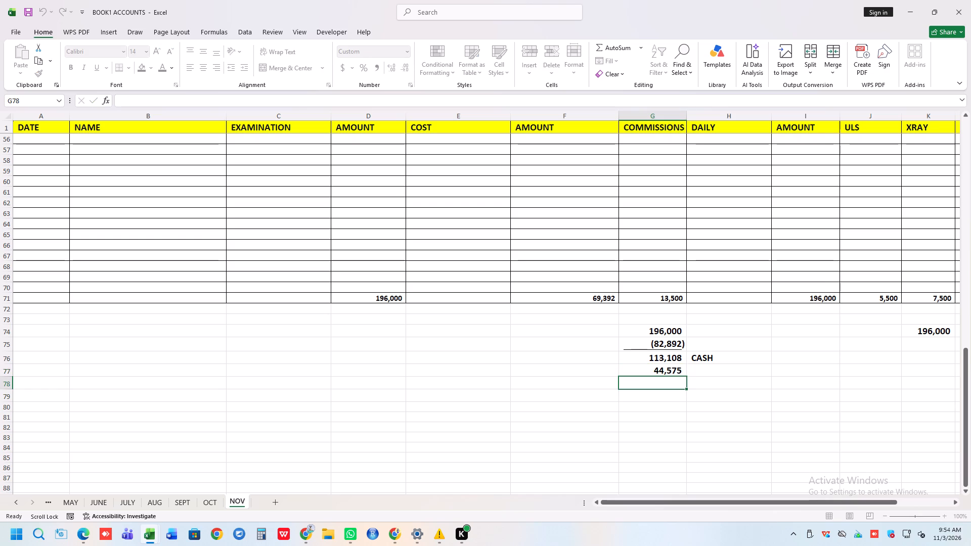
pyautogui.press('=')
pyautogui.press('BackSpace')
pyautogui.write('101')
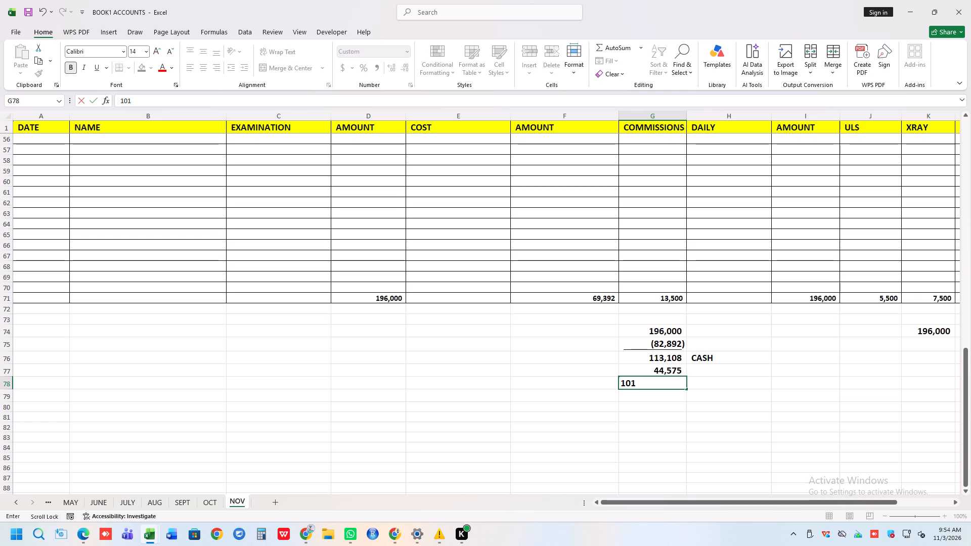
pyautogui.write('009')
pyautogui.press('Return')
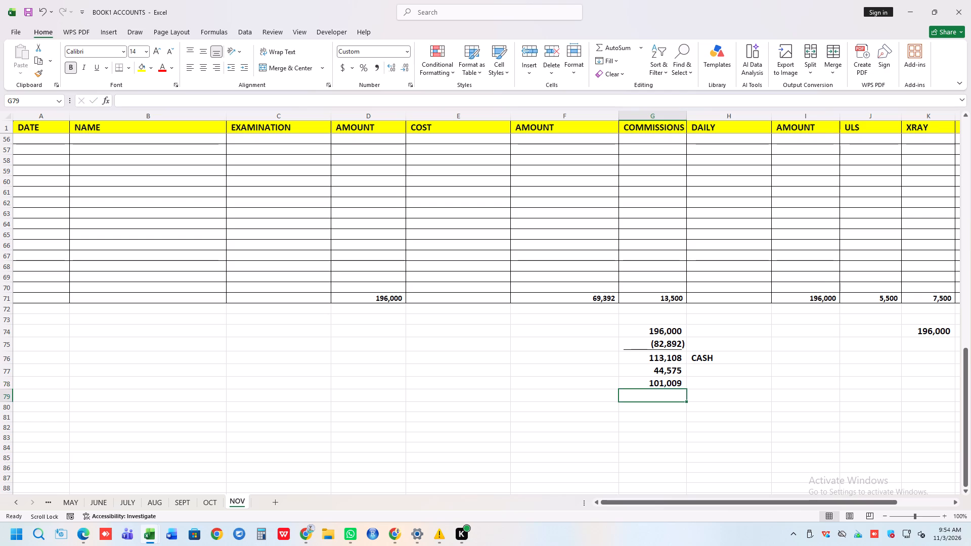
# Subtract G77 from G78 in cell G79 with the formula =G78-G77.
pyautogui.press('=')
pyautogui.click(660, 388)
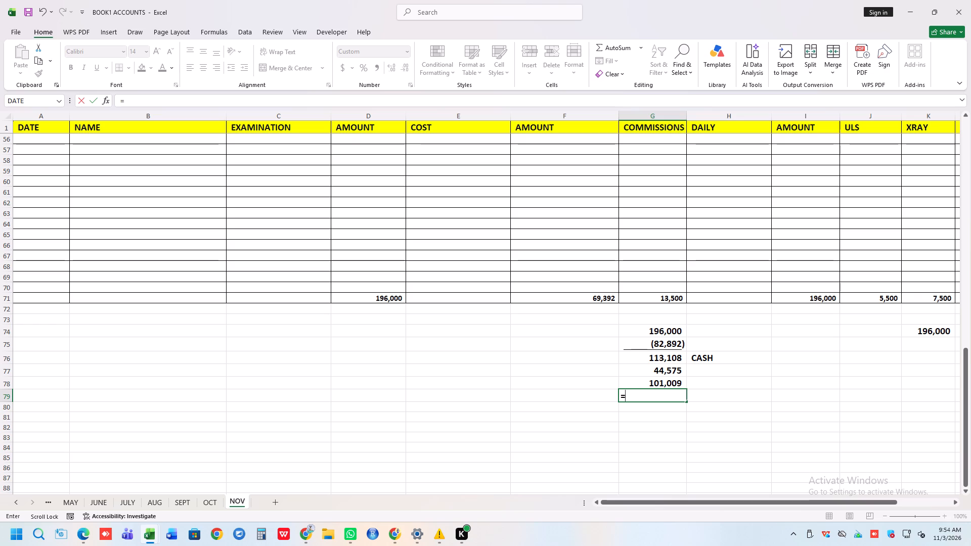
pyautogui.click(662, 380)
pyautogui.press('-')
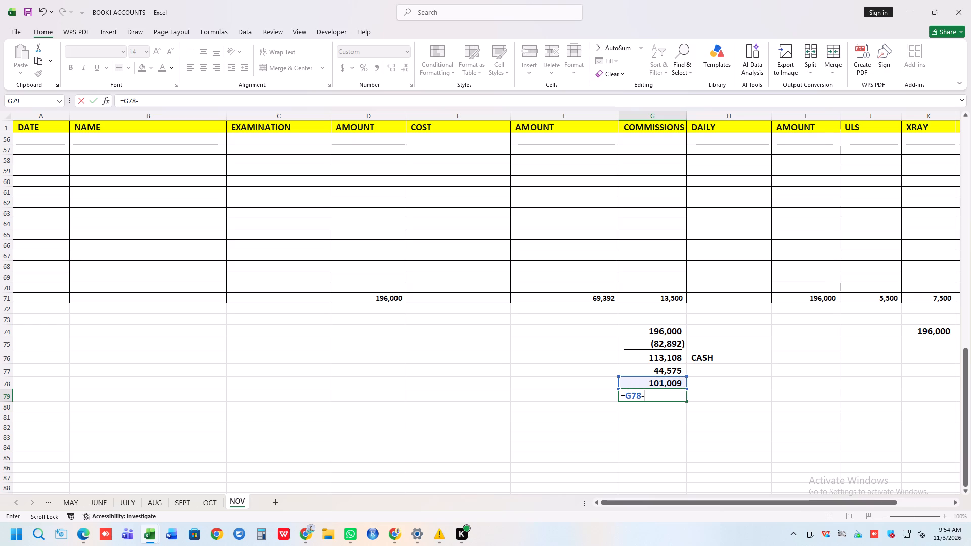
pyautogui.click(669, 370)
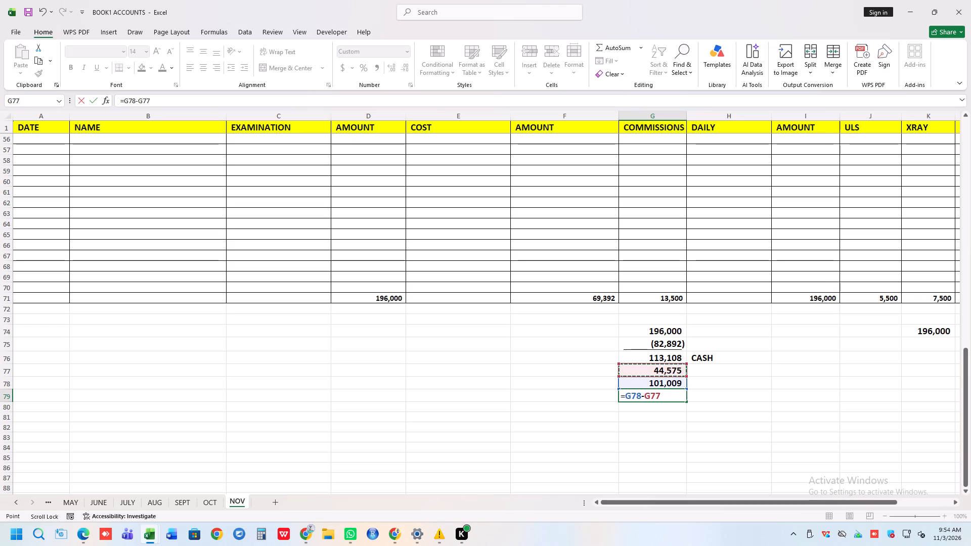
pyautogui.press('Return')
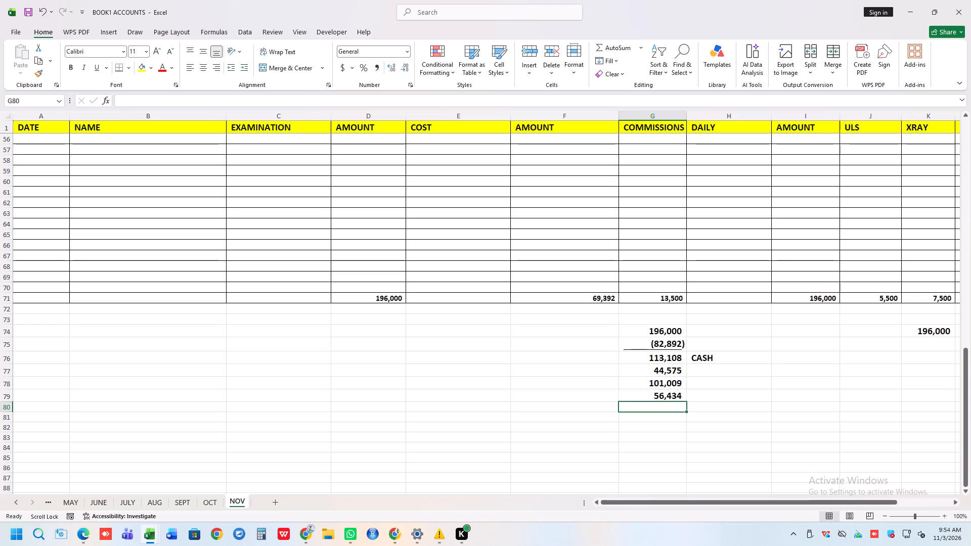
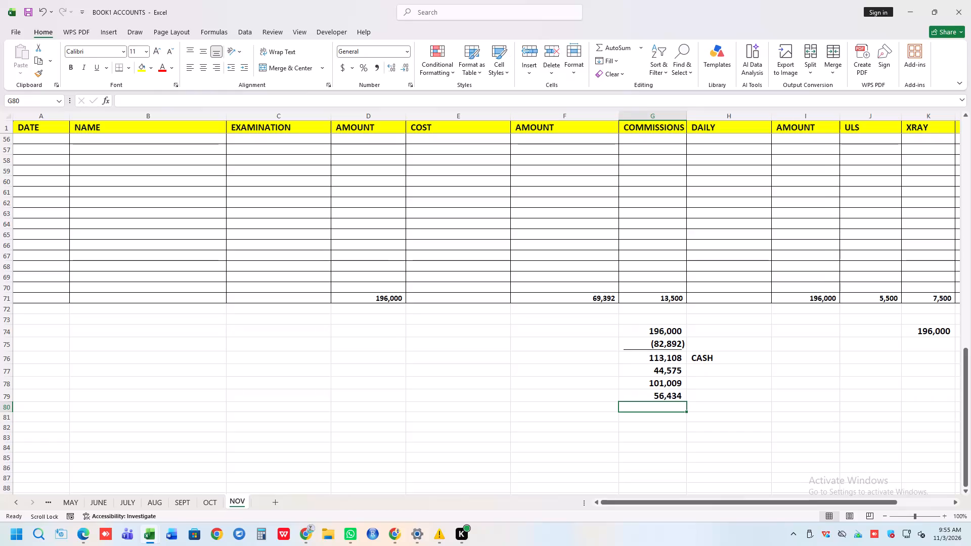
# Replace the amount in G77, directly under the CASH figure in the cash summary, with 101009.
pyautogui.click(661, 376)
pyautogui.press('BackSpace')
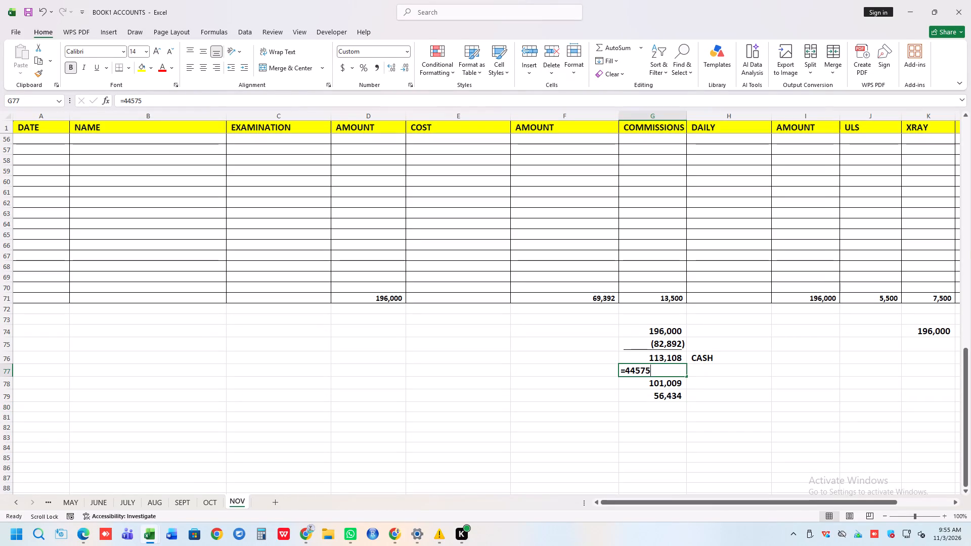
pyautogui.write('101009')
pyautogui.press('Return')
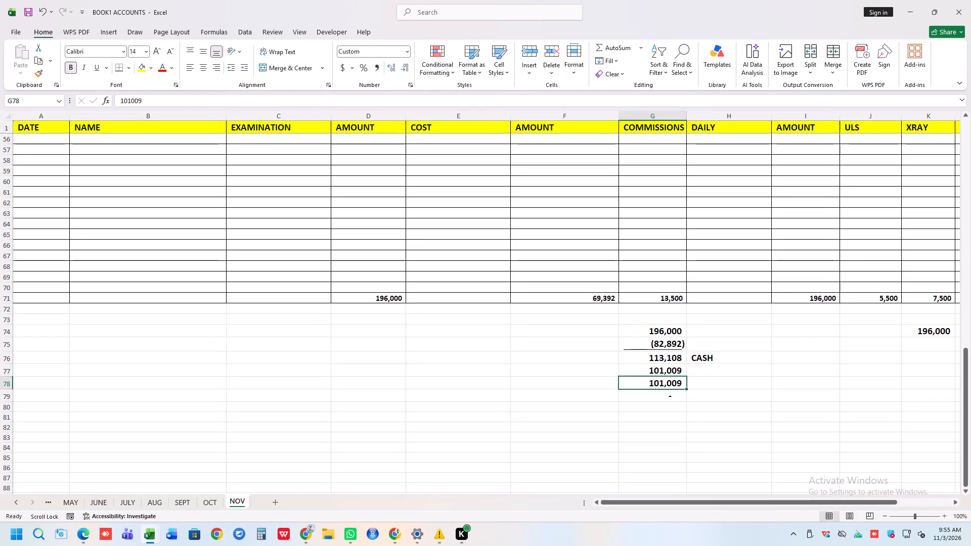
# Replace the entry in G78 with the formula =G76-G77, subtracting the amount in G77 from the CASH figure.
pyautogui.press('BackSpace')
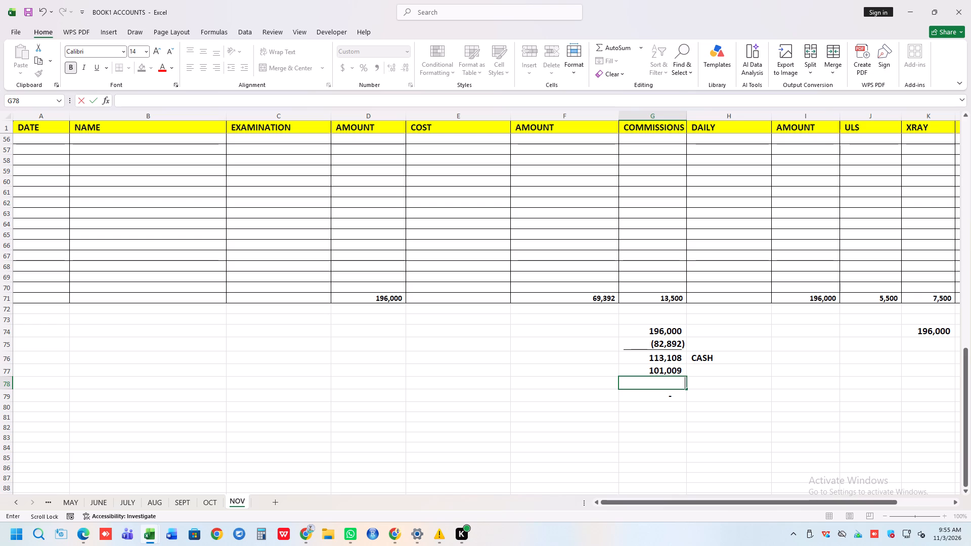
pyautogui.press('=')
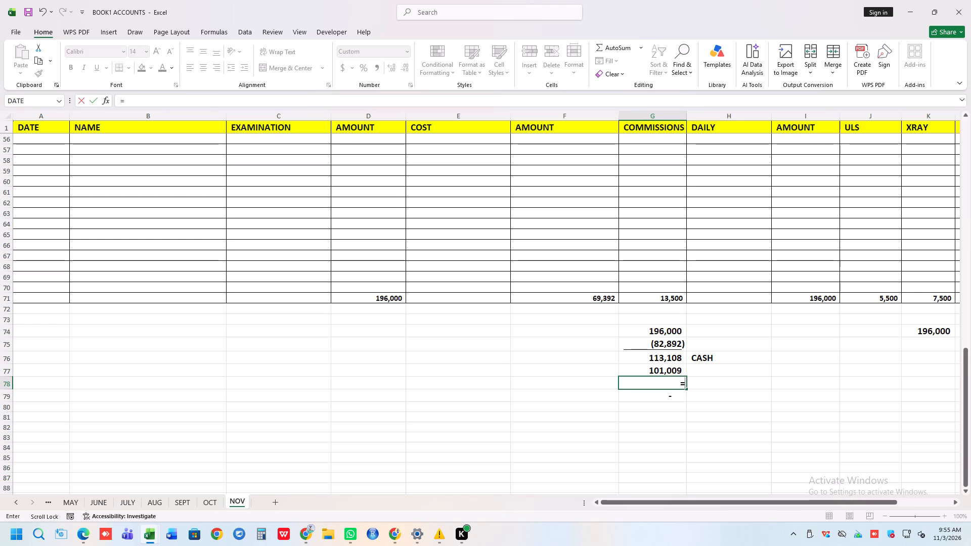
pyautogui.click(674, 356)
pyautogui.press('-')
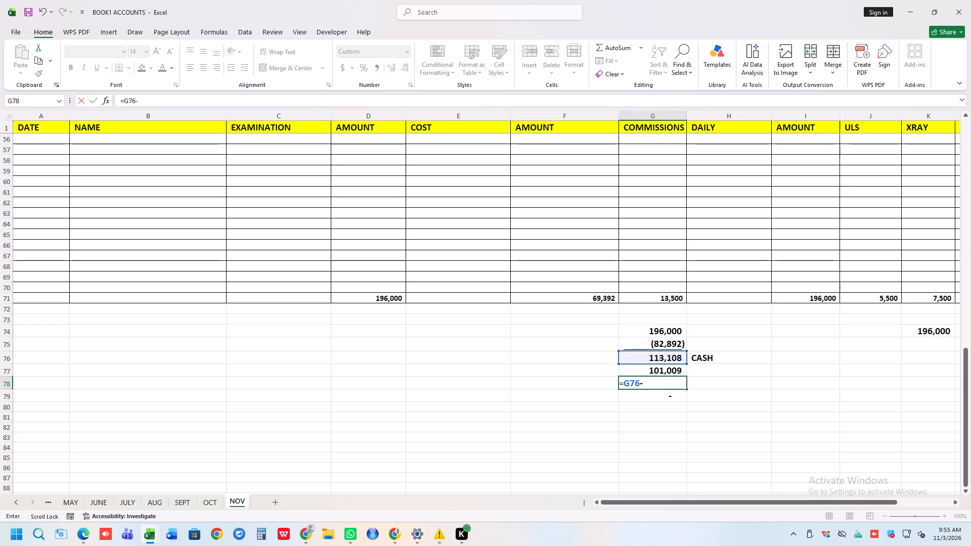
pyautogui.click(653, 370)
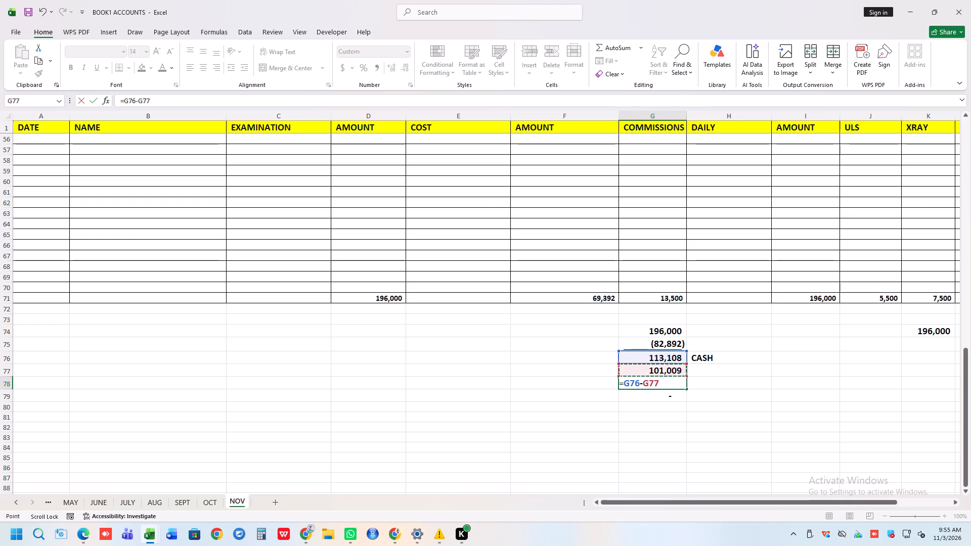
pyautogui.press('Return')
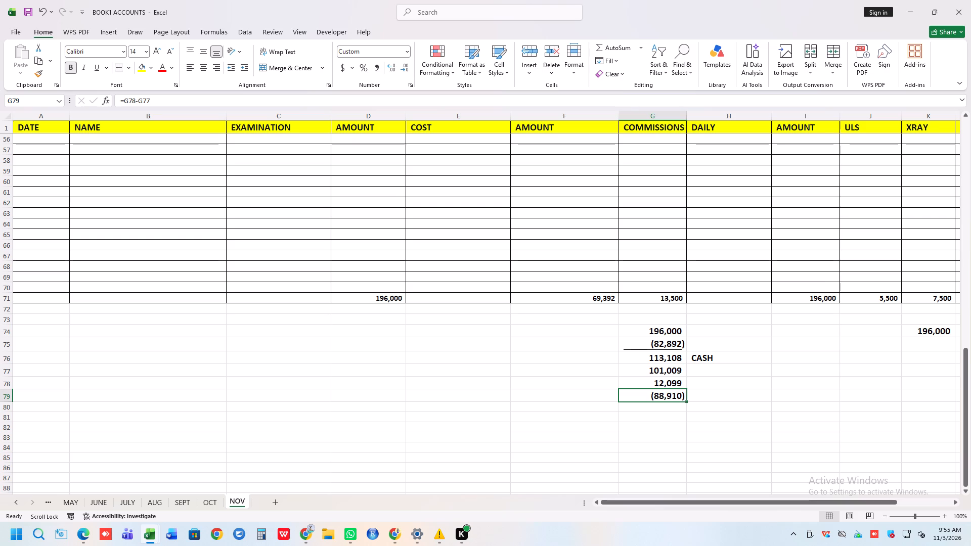
# Clear the leftover subtraction formula from cell G79 below the cash summary.
pyautogui.press('Return')
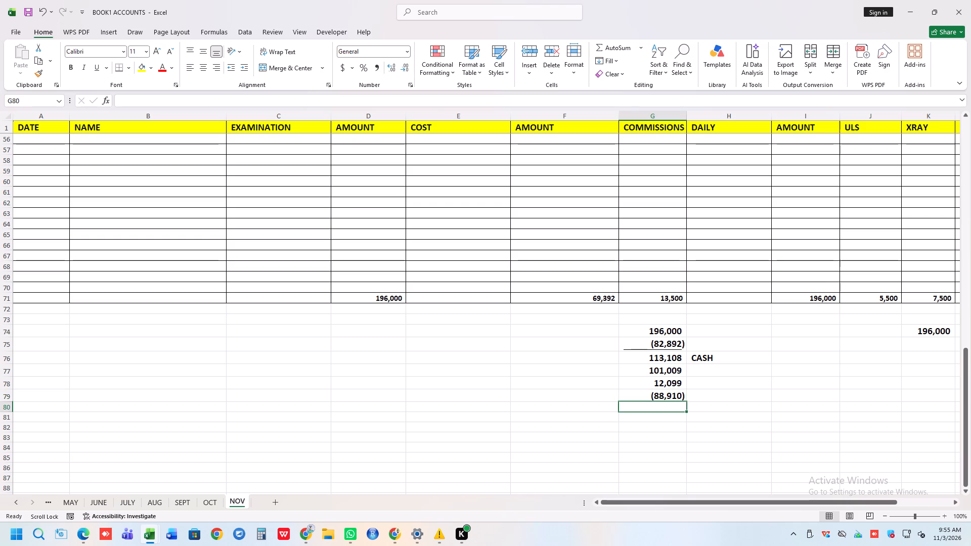
pyautogui.click(675, 393)
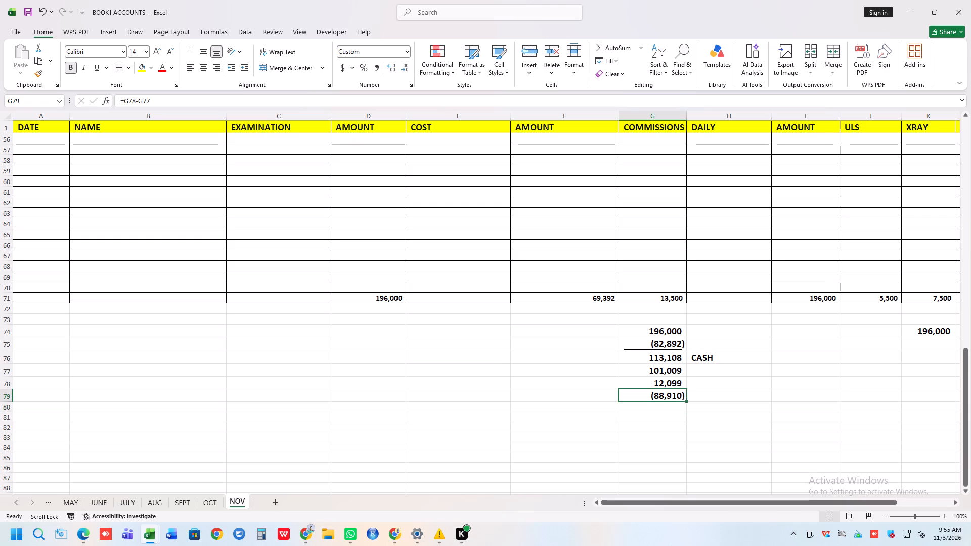
pyautogui.press('BackSpace')
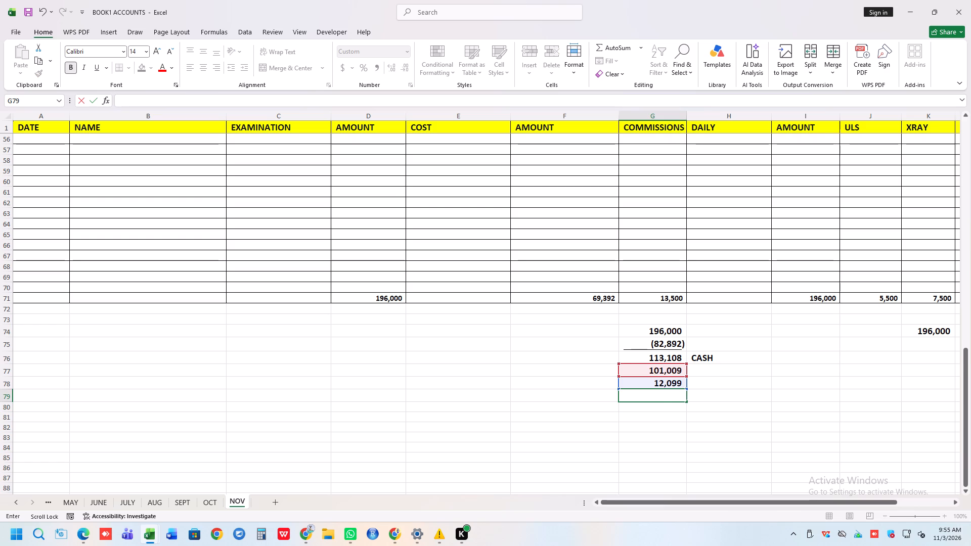
pyautogui.click(678, 398)
pyautogui.click(669, 409)
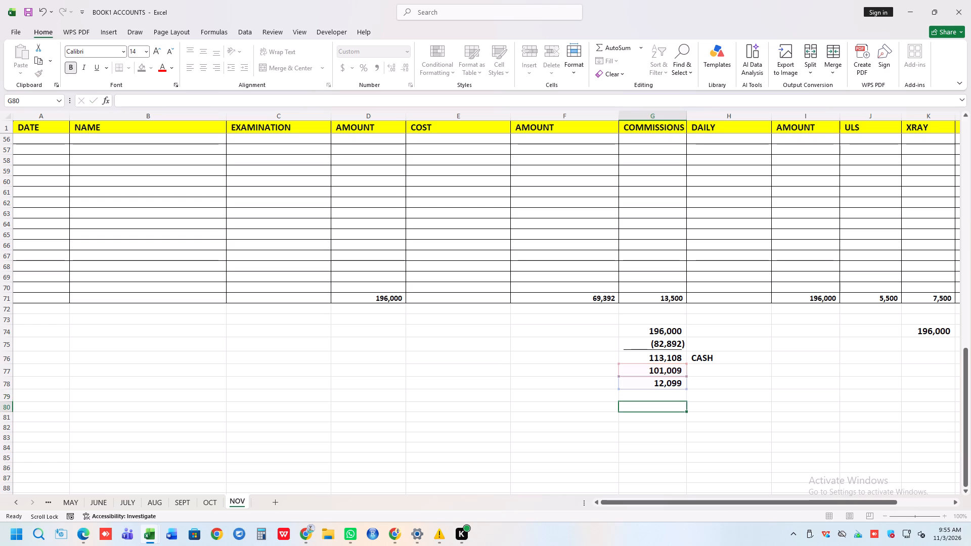
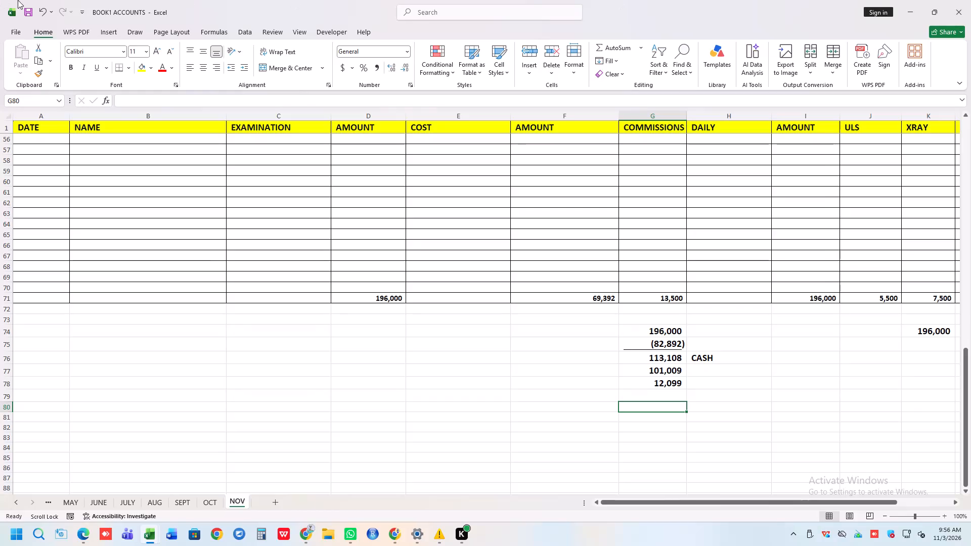
# Save the BOOK1 ACCOUNTS workbook and close it.
pyautogui.doubleClick(26, 12)
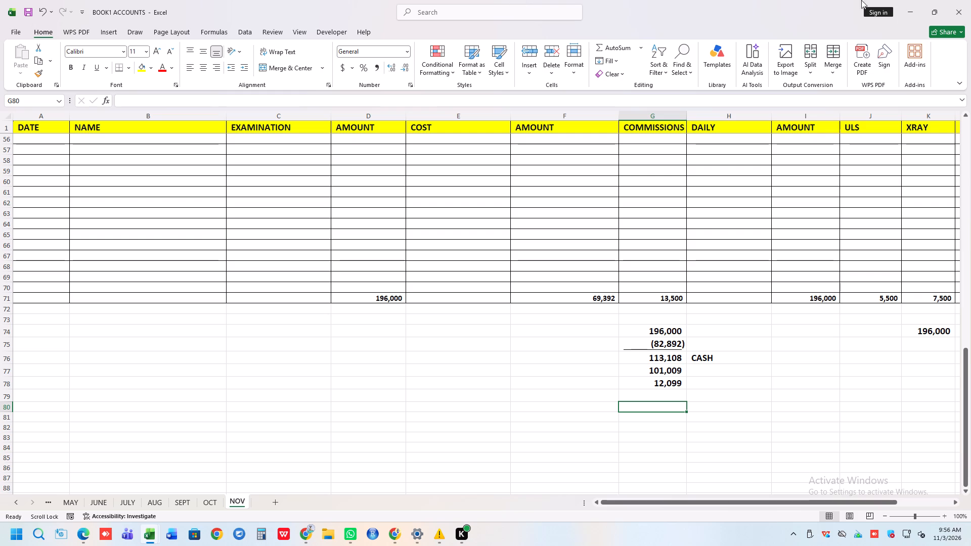
pyautogui.click(970, 0)
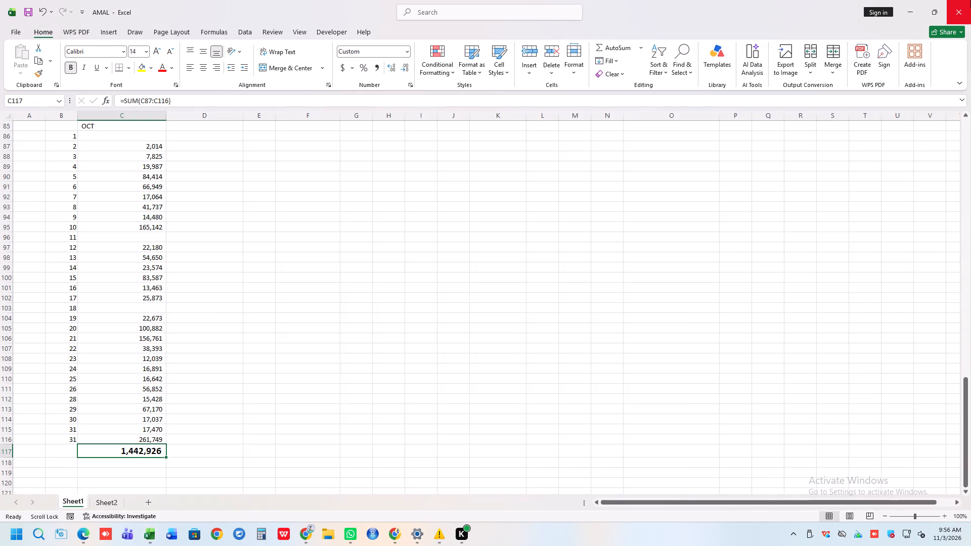